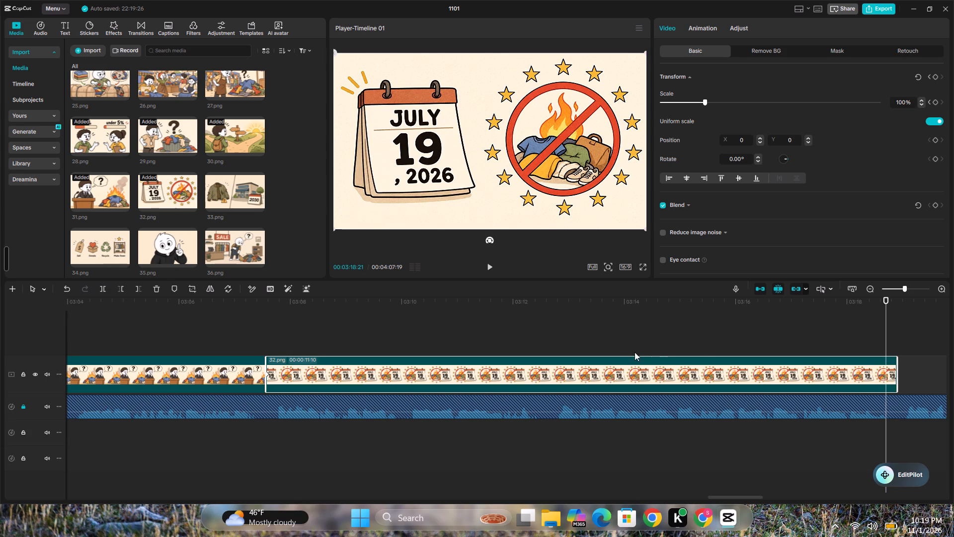
# Set the 32.png clip's scale to 110% at its midpoint, 00:03:13:18, as a second scale keyframe.
pyautogui.click(603, 346)
pyautogui.click(604, 370)
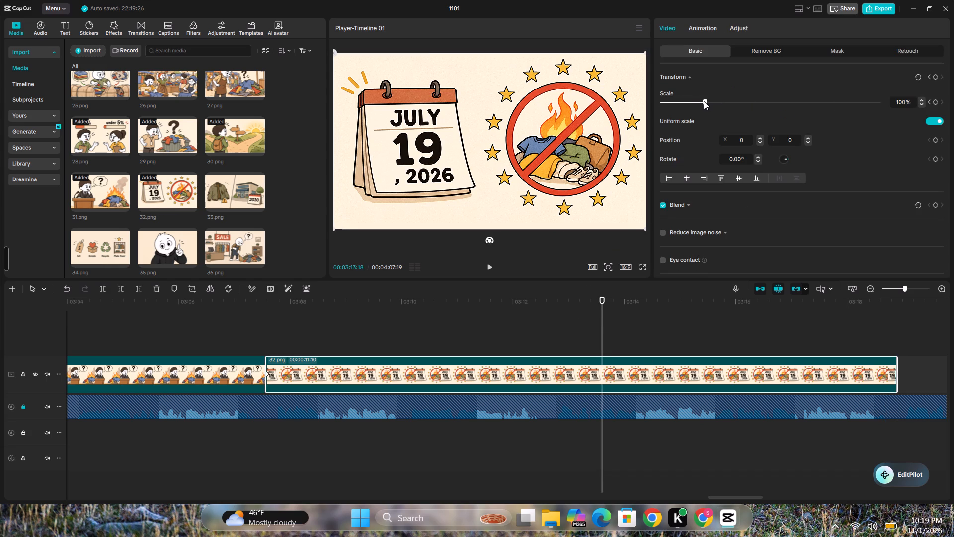
pyautogui.moveTo(704, 101); pyautogui.dragTo(709, 101)
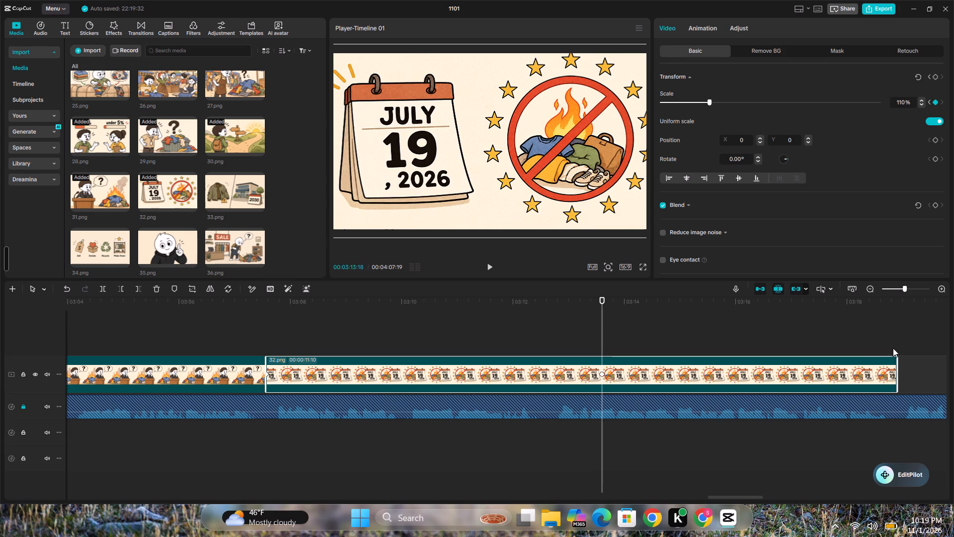
# Set the 32.png clip's scale back to 100% near its end, at 00:03:18:24, as a third keyframe.
pyautogui.click(891, 348)
pyautogui.click(878, 369)
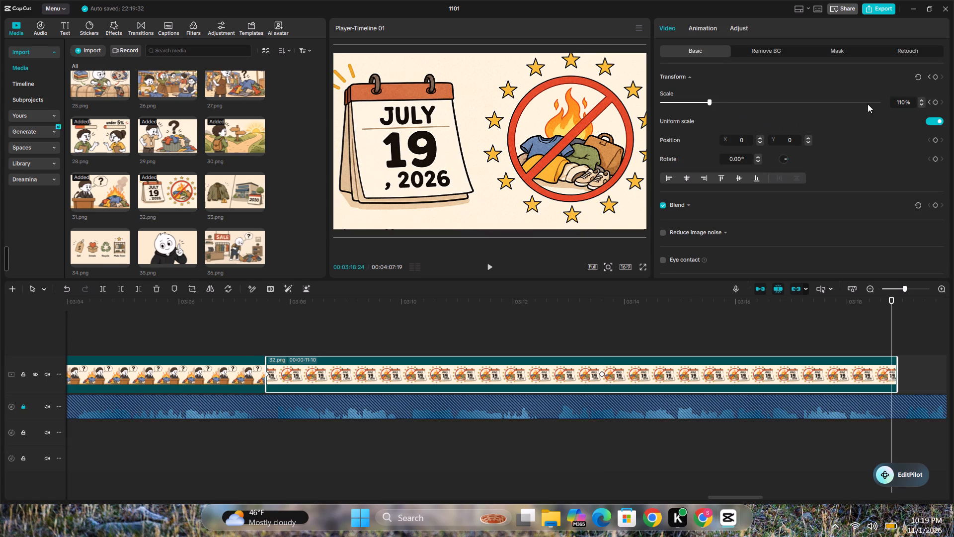
pyautogui.tripleClick(920, 104)
pyautogui.tripleClick(921, 104)
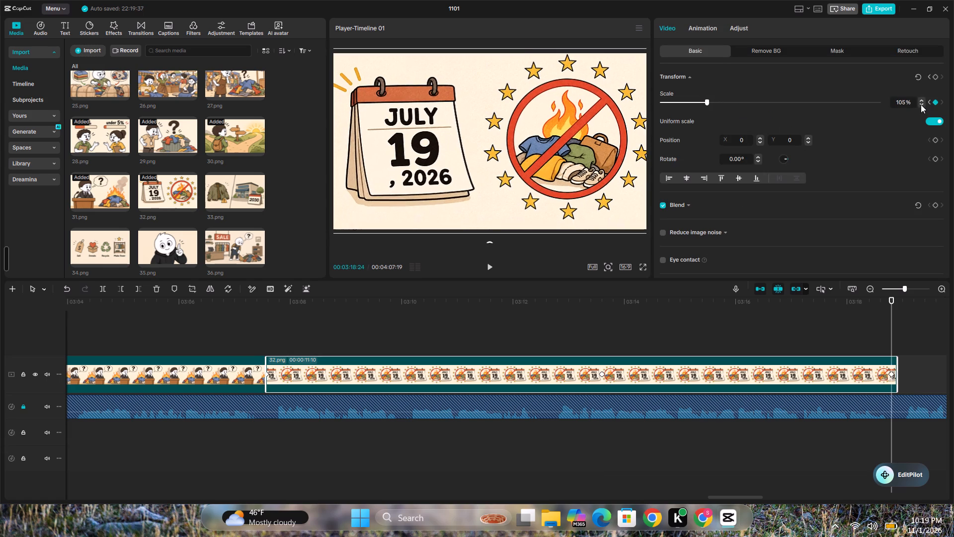
pyautogui.tripleClick(920, 104)
pyautogui.click(920, 104)
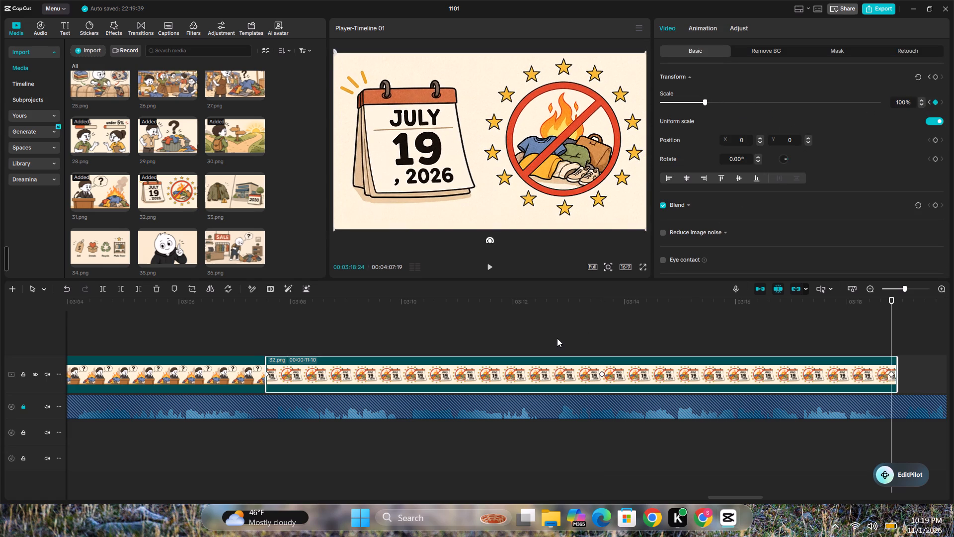
# Play back the 32.png clip from its middle to its end to check the scale animation.
pyautogui.click(532, 338)
pyautogui.press('space')
pyautogui.press('space')
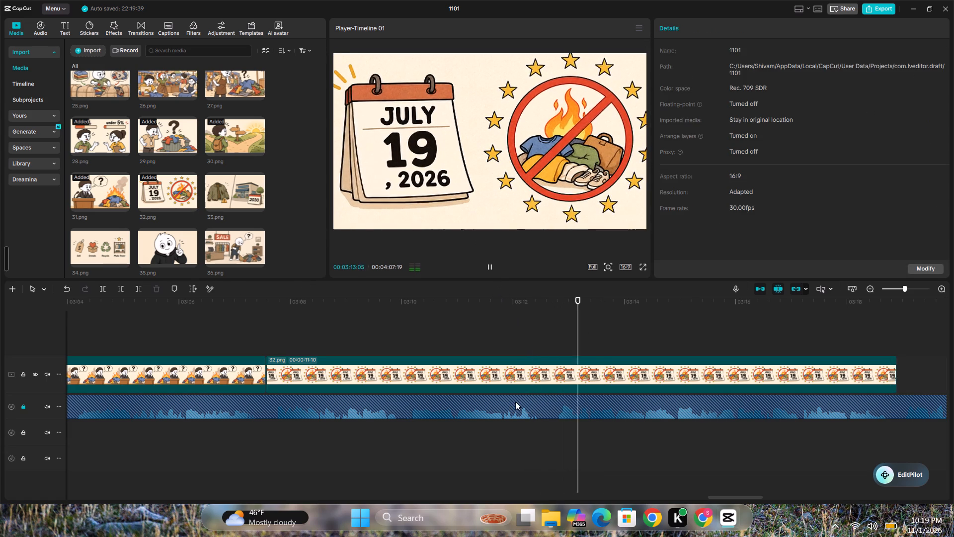
pyautogui.moveTo(733, 500); pyautogui.dragTo(718, 499)
pyautogui.moveTo(720, 498); pyautogui.dragTo(697, 497)
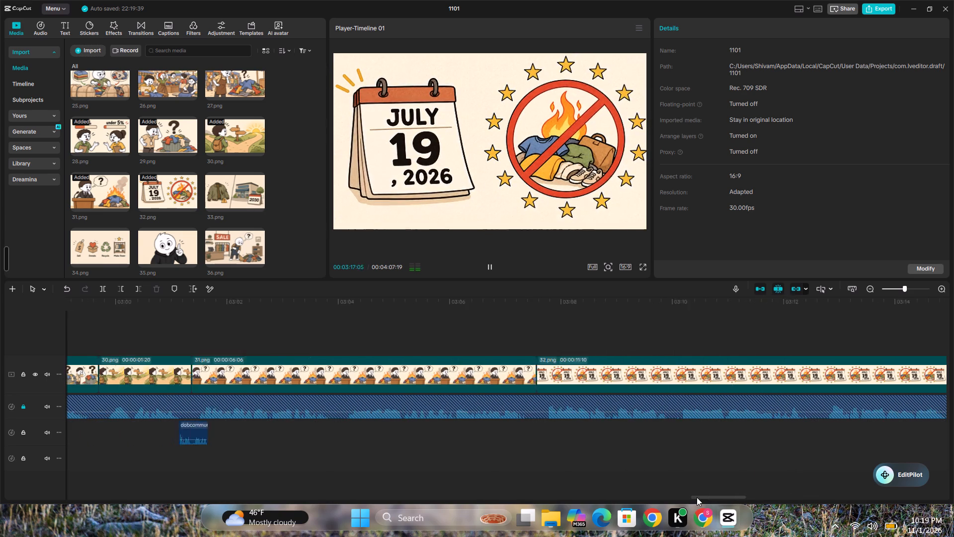
pyautogui.moveTo(697, 497); pyautogui.dragTo(696, 497)
pyautogui.click(490, 266)
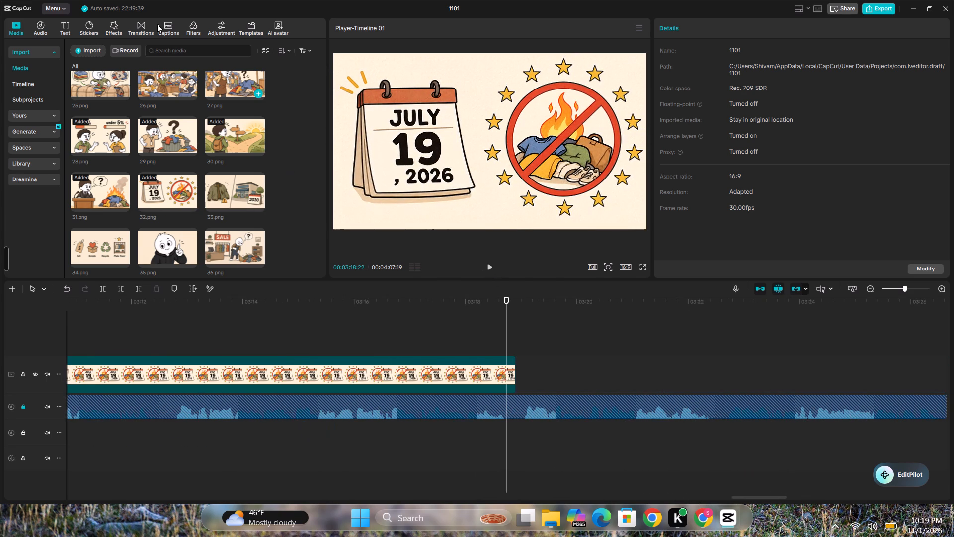
# Apply the Comic Cut transition between the 30.png and 31.png clips and preview it.
pyautogui.click(144, 28)
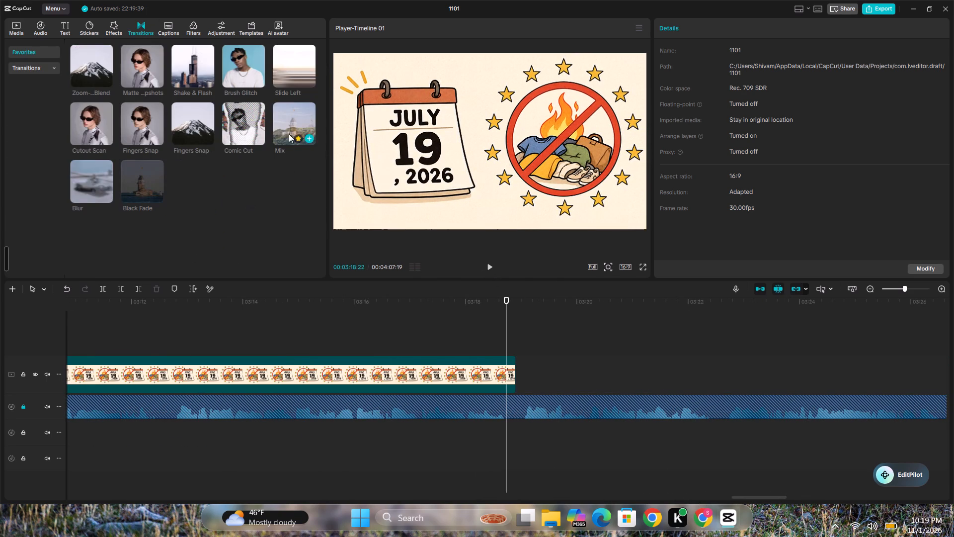
pyautogui.moveTo(242, 119); pyautogui.dragTo(79, 364)
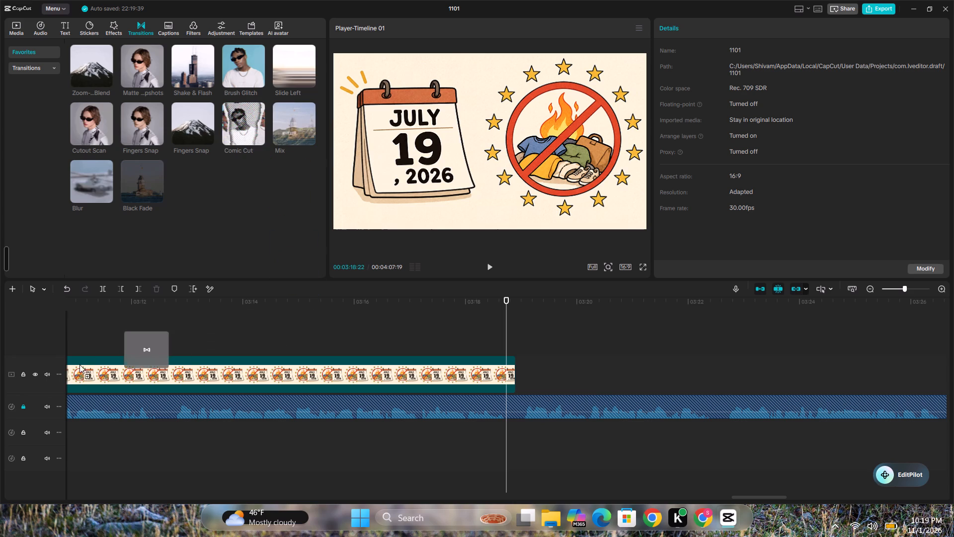
pyautogui.moveTo(79, 364); pyautogui.dragTo(40, 376)
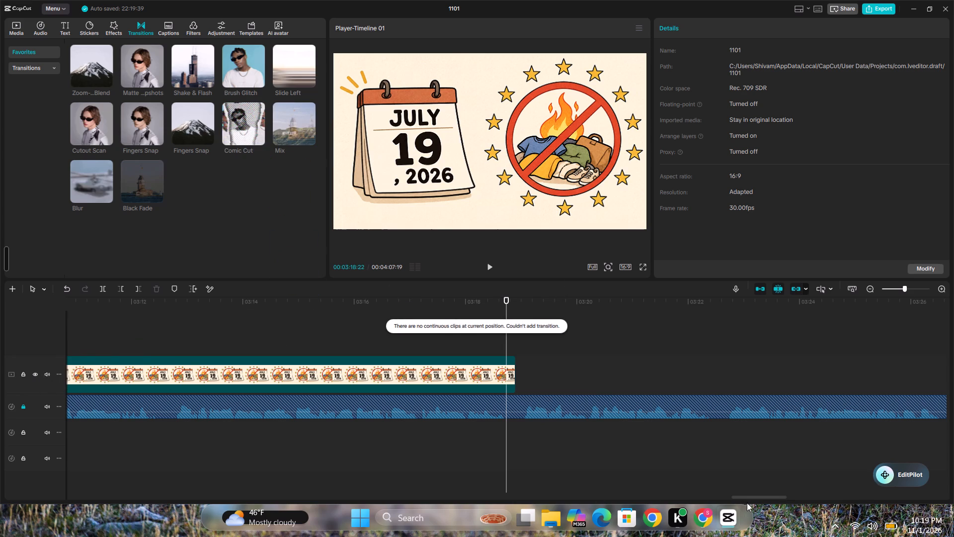
pyautogui.moveTo(748, 498); pyautogui.dragTo(705, 499)
pyautogui.moveTo(241, 120); pyautogui.dragTo(221, 372)
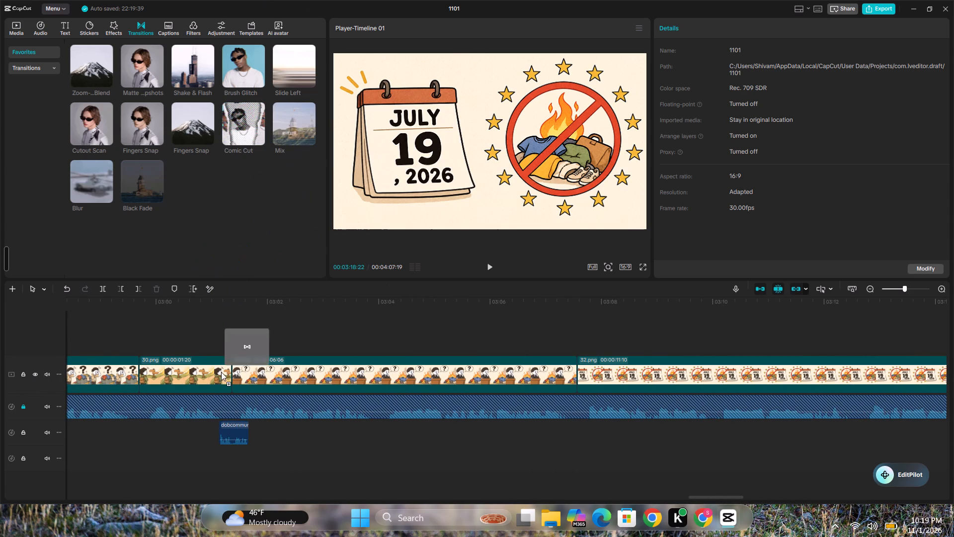
pyautogui.moveTo(221, 372); pyautogui.dragTo(221, 372)
pyautogui.click(206, 360)
pyautogui.click(206, 344)
pyautogui.press('space')
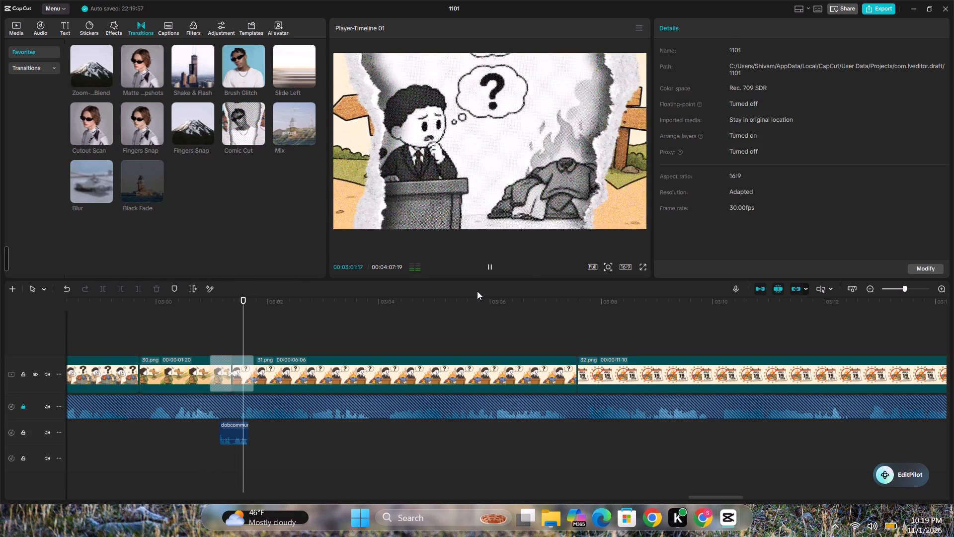
# Apply the Black Fade transition between the 31.png and 32.png clips and preview it.
pyautogui.click(701, 497)
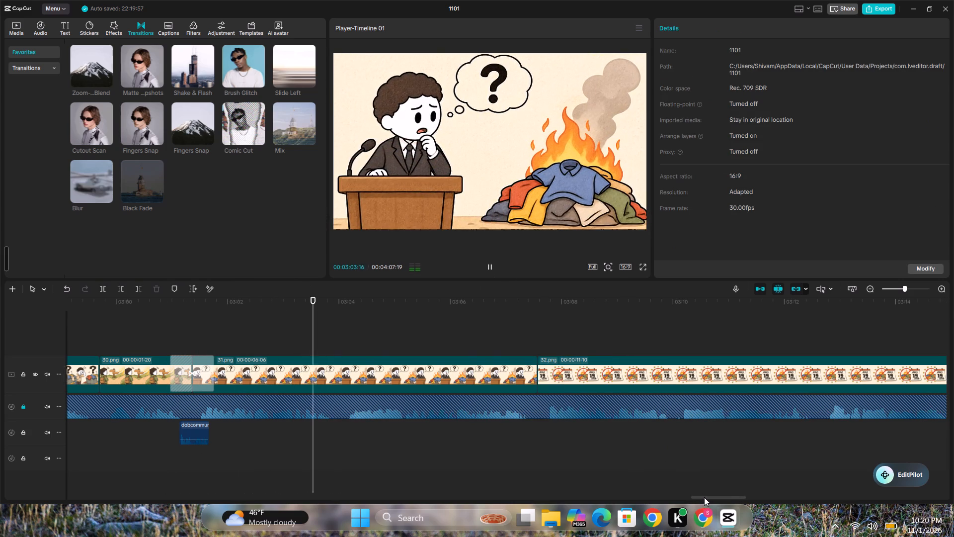
pyautogui.moveTo(142, 177); pyautogui.dragTo(507, 361)
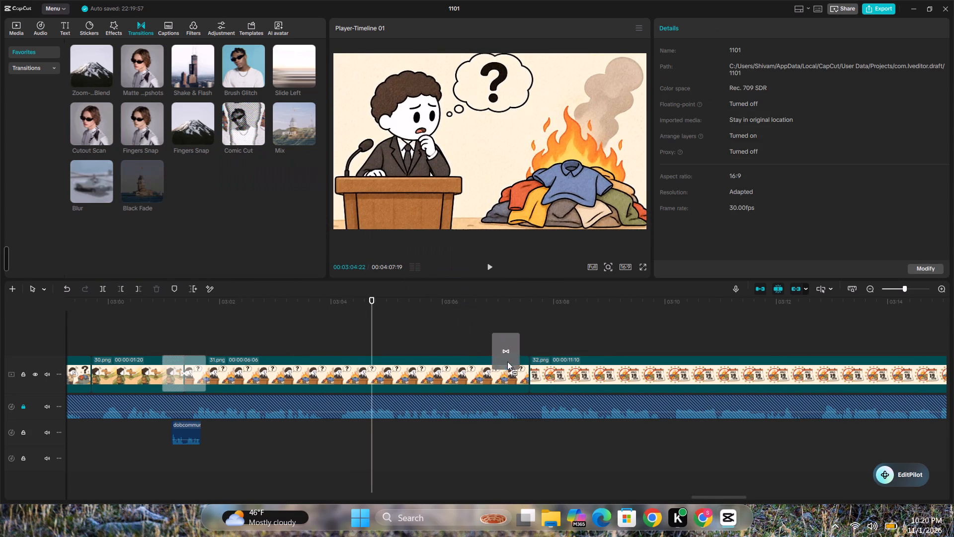
pyautogui.moveTo(507, 361); pyautogui.dragTo(518, 370)
pyautogui.click(495, 343)
pyautogui.press('space')
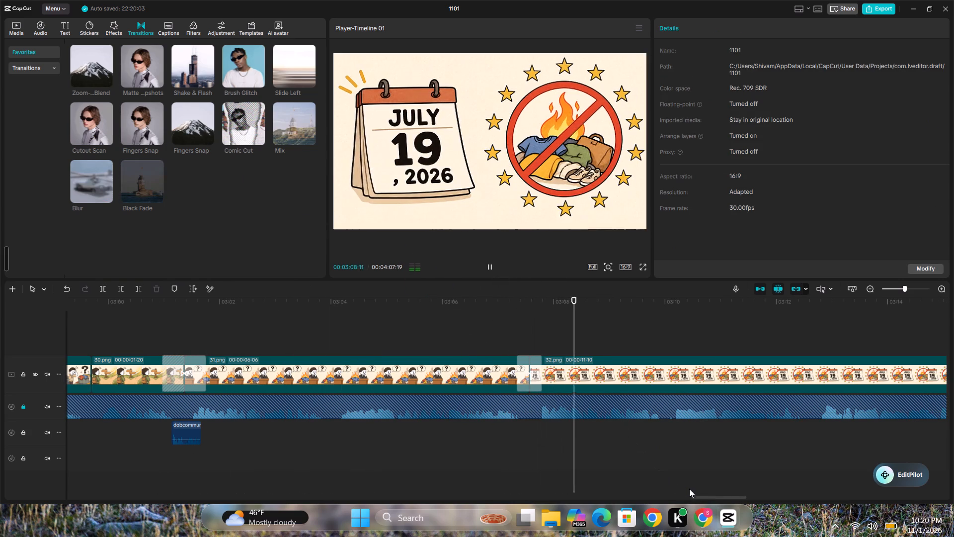
# Play back the 32.png clip through its enlarged middle section and pause before its end.
pyautogui.moveTo(705, 495); pyautogui.dragTo(756, 497)
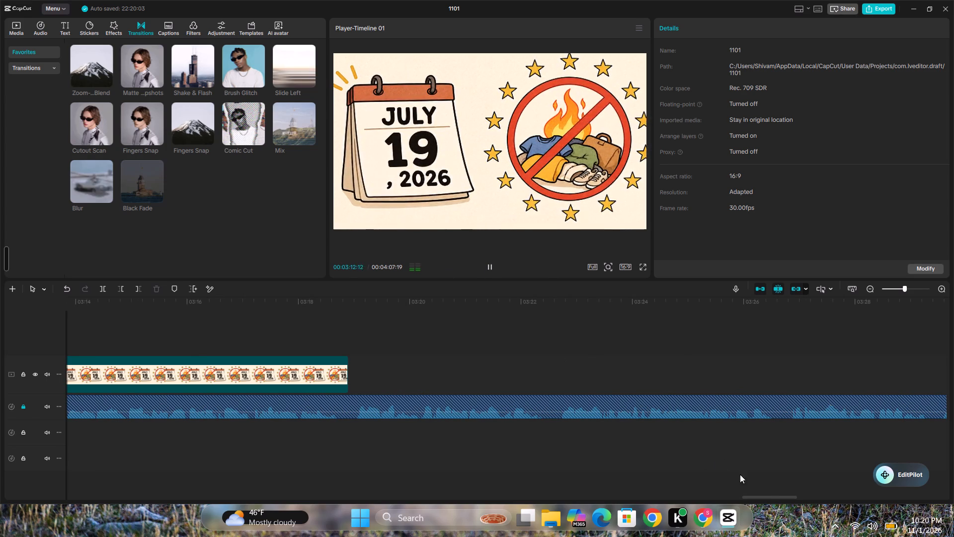
pyautogui.moveTo(775, 496); pyautogui.dragTo(756, 499)
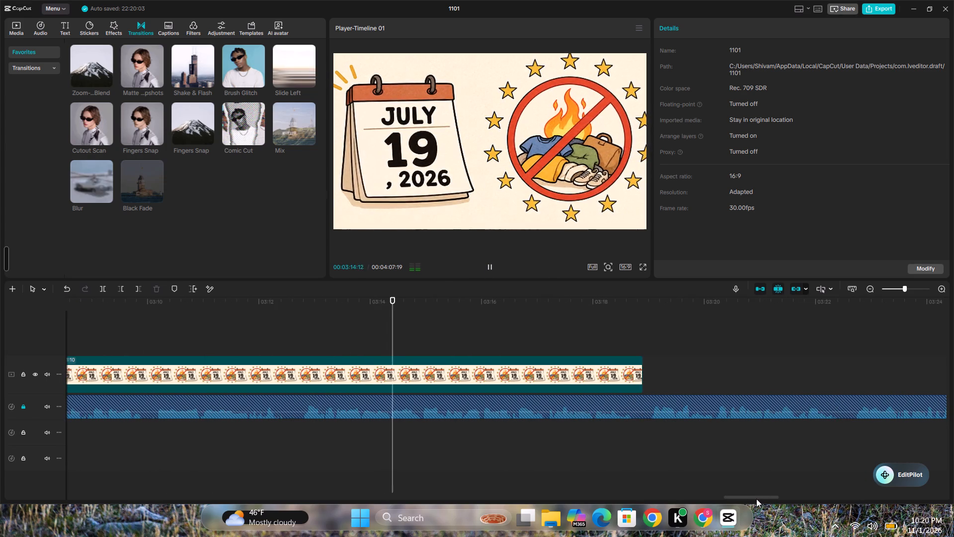
pyautogui.moveTo(756, 499); pyautogui.dragTo(748, 502)
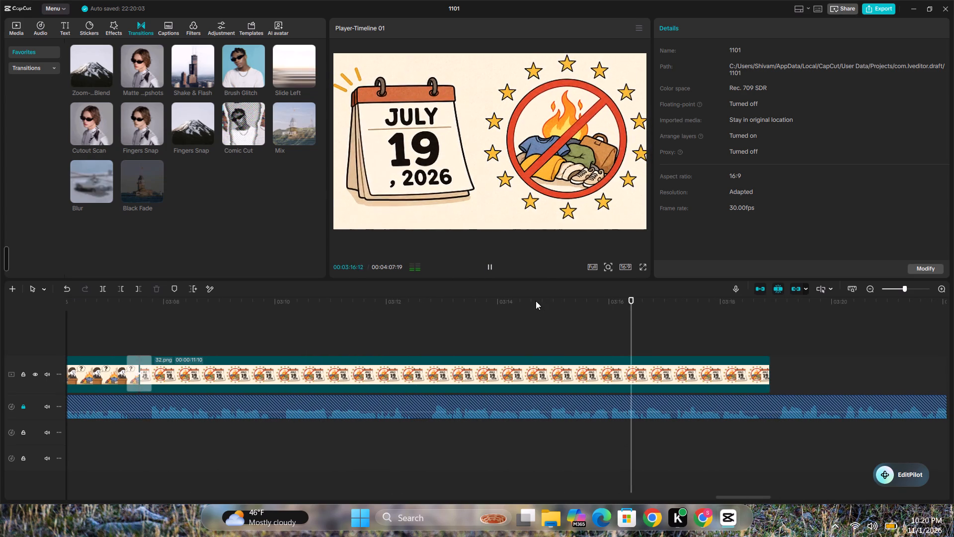
pyautogui.click(488, 269)
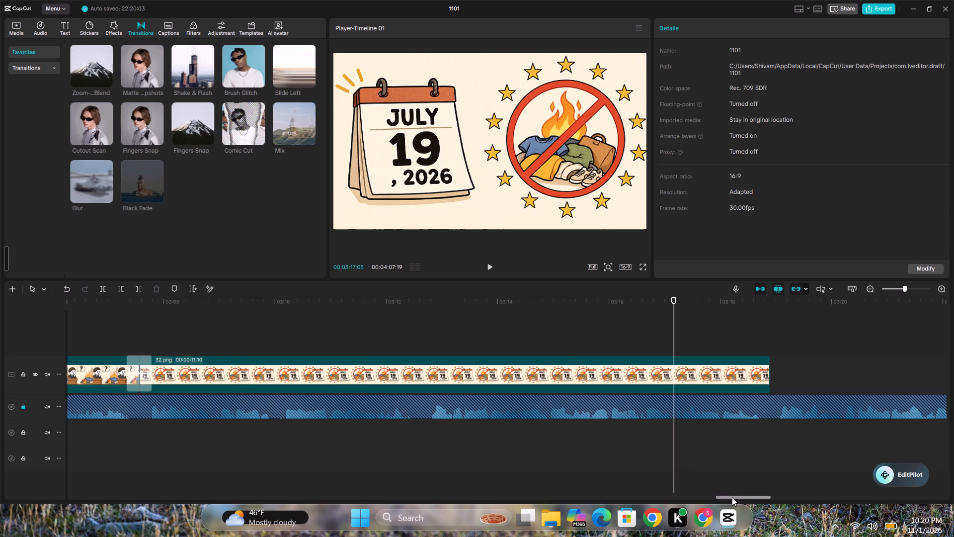
# Copy the first pop sound under the 25.png clip, paste it under the 32.png clip at 00:03:14:26, and preview it.
pyautogui.moveTo(732, 497); pyautogui.dragTo(536, 485)
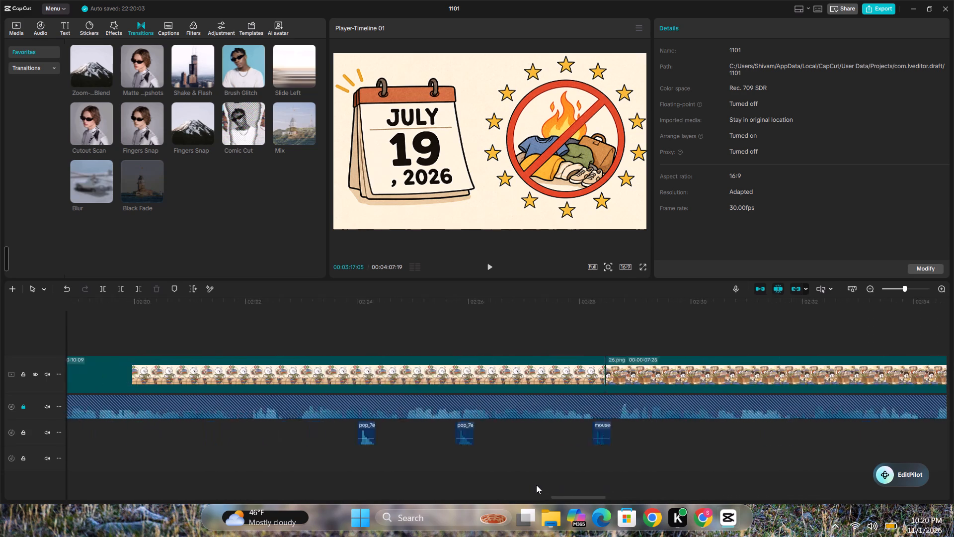
pyautogui.moveTo(536, 485); pyautogui.dragTo(548, 484)
pyautogui.click(667, 427)
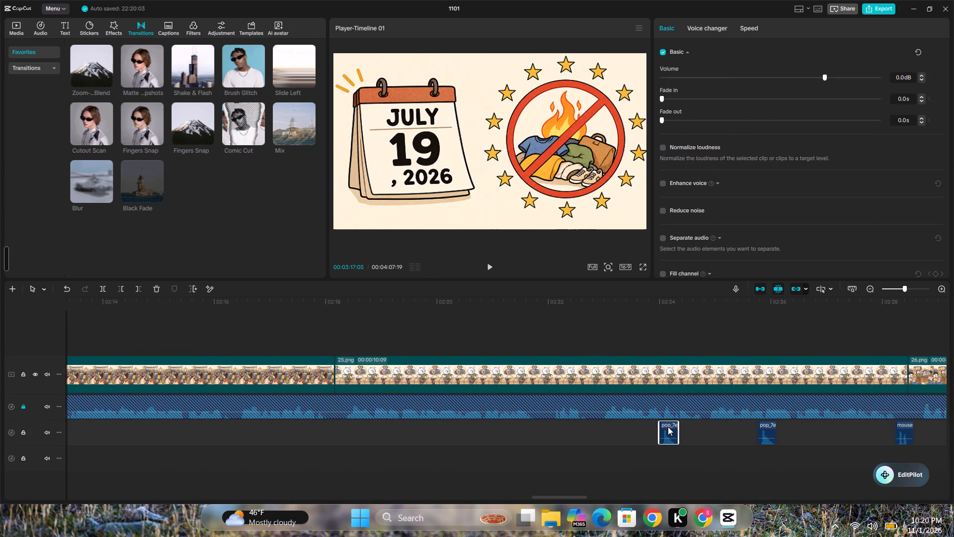
pyautogui.hotkey('ctrl', 'c')
pyautogui.moveTo(551, 498); pyautogui.dragTo(678, 497)
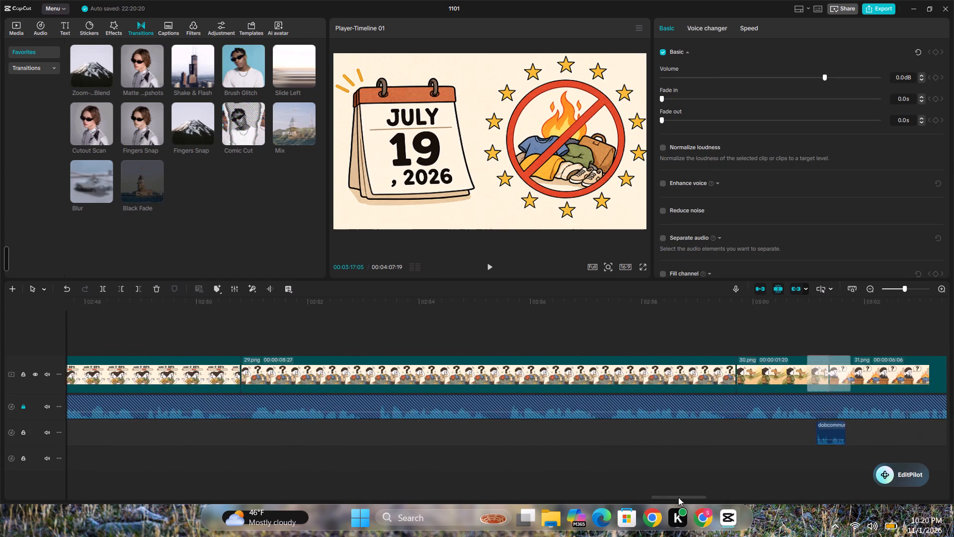
pyautogui.moveTo(678, 497); pyautogui.dragTo(733, 502)
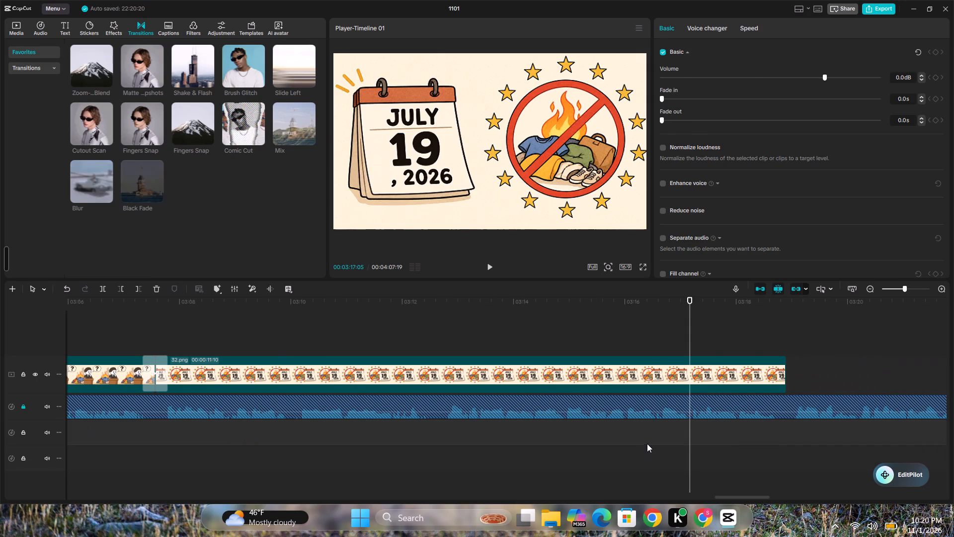
pyautogui.click(644, 442)
pyautogui.press('space')
pyautogui.click(486, 262)
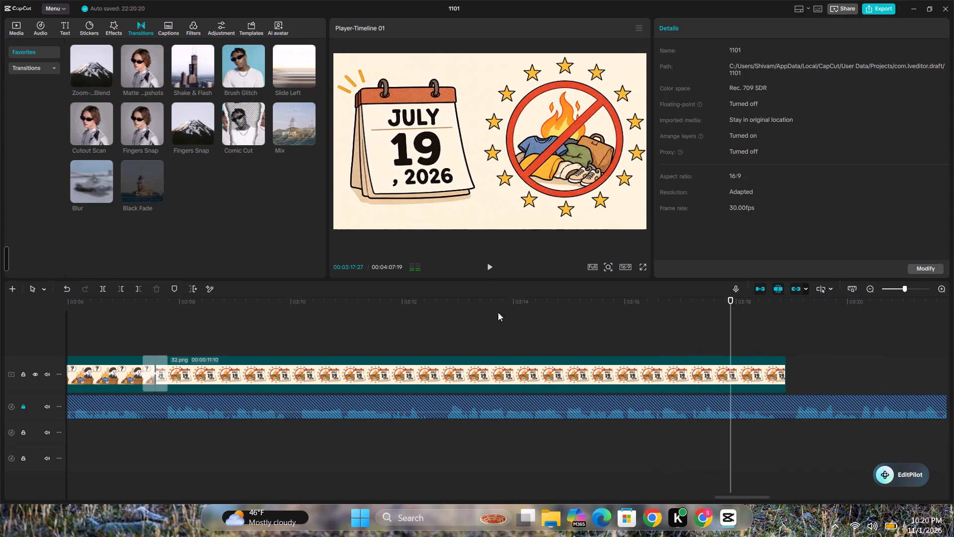
pyautogui.click(494, 418)
pyautogui.click(494, 432)
pyautogui.press('space')
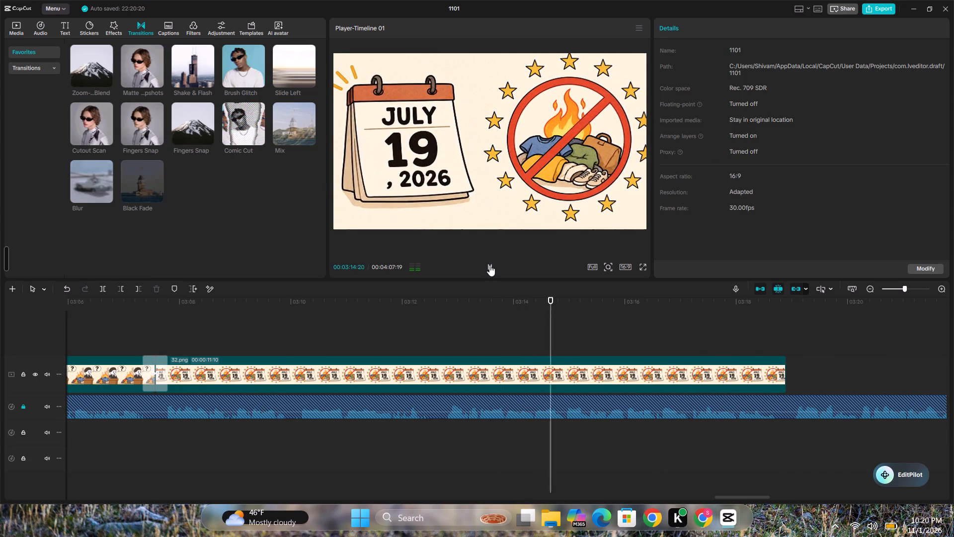
pyautogui.click(489, 265)
pyautogui.doubleClick(565, 448)
pyautogui.click(561, 448)
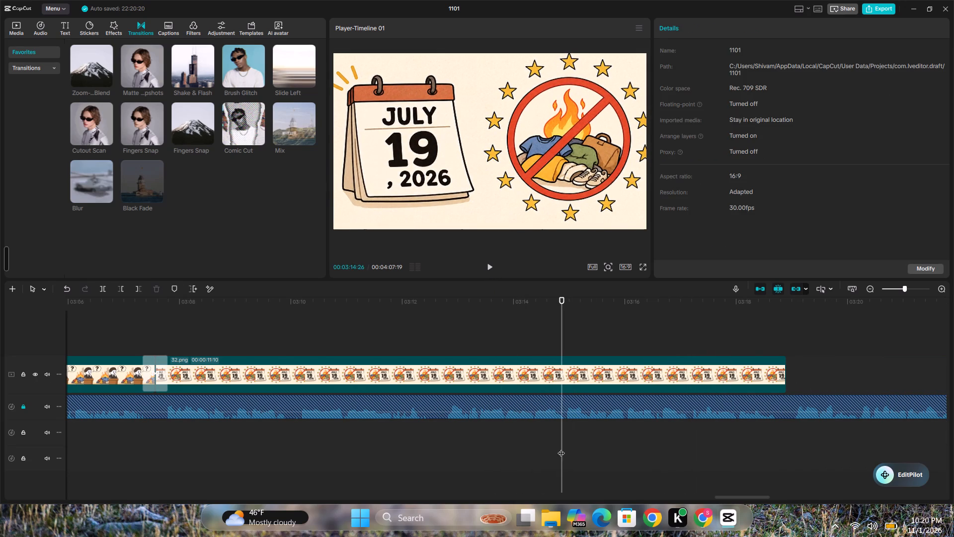
pyautogui.hotkey('ctrl', 'v')
pyautogui.click(541, 448)
pyautogui.press('space')
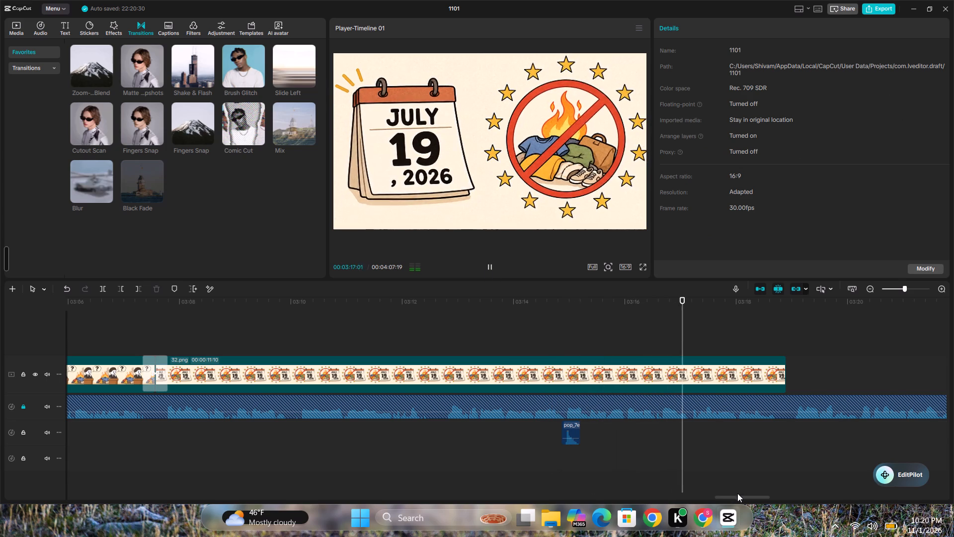
pyautogui.moveTo(741, 497); pyautogui.dragTo(763, 498)
pyautogui.click(491, 264)
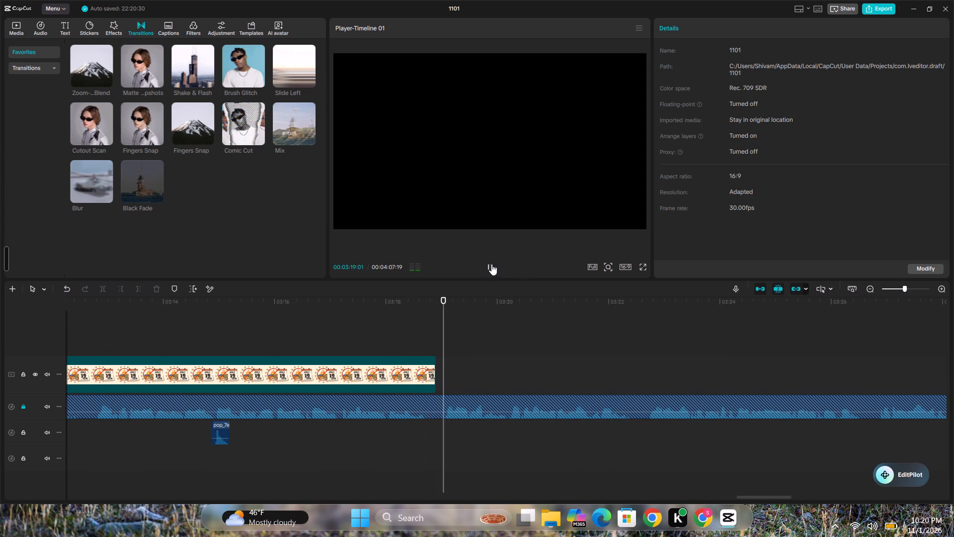
# Add the 33.png image to the main track directly after the 32.png clip.
pyautogui.click(424, 347)
pyautogui.click(9, 27)
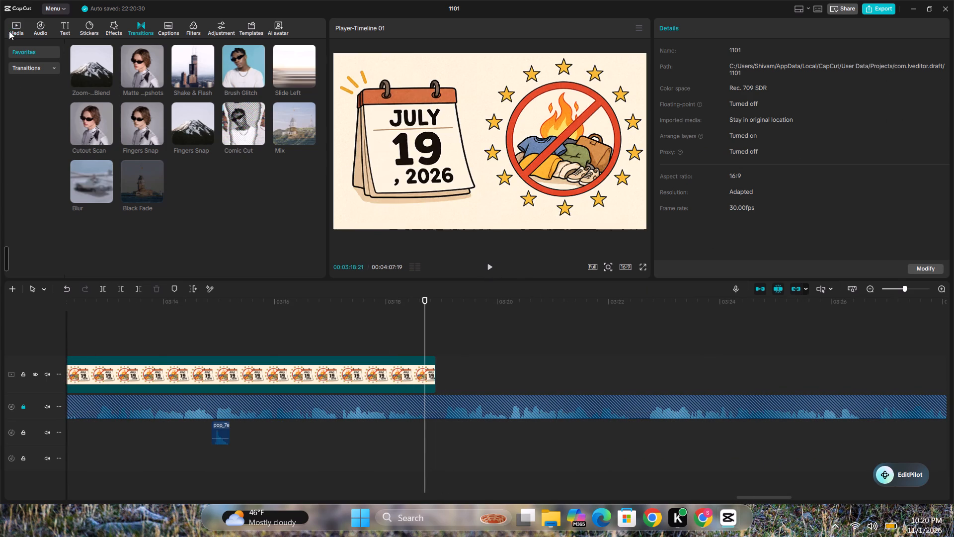
pyautogui.scroll(-1, 229, 186)
pyautogui.moveTo(227, 145); pyautogui.dragTo(475, 301)
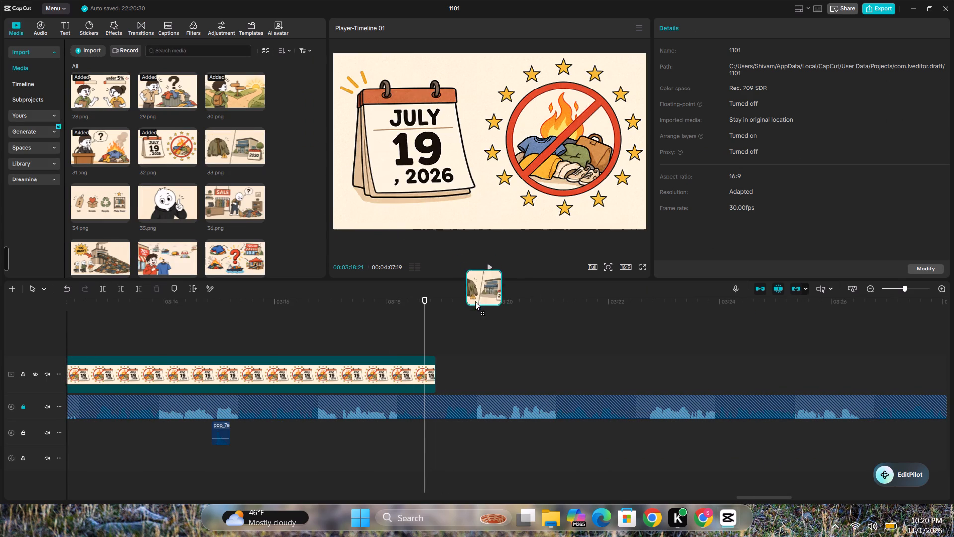
pyautogui.moveTo(475, 301); pyautogui.dragTo(440, 364)
# Add a scale keyframe at 100% at the start of the 33.png clip, at 00:03:18:27.
pyautogui.click(437, 345)
pyautogui.click(452, 365)
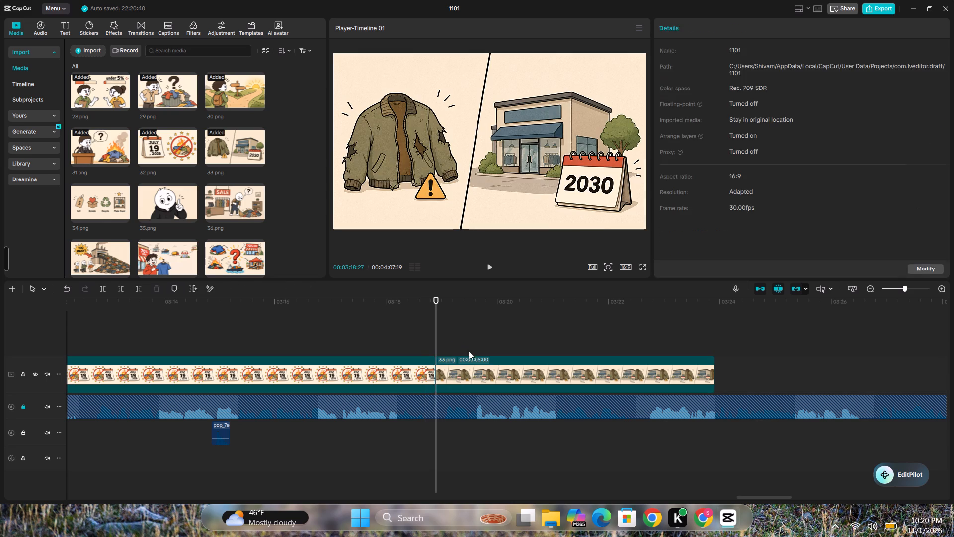
pyautogui.click(935, 101)
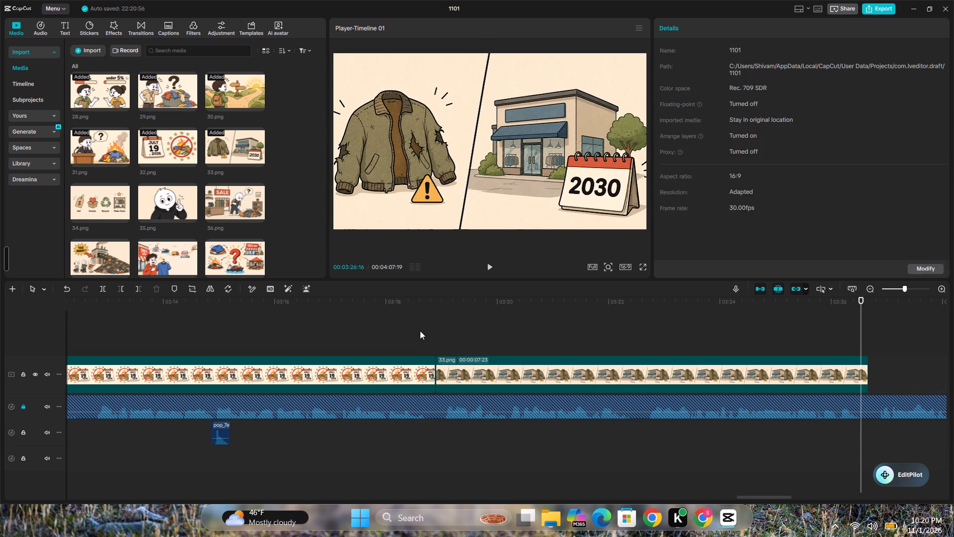
pyautogui.press('space')
pyautogui.press('space')
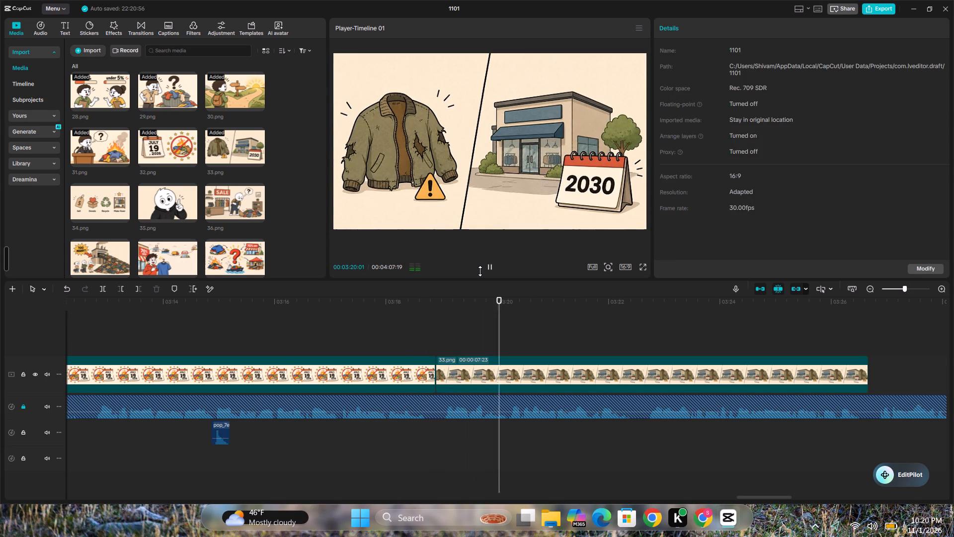
pyautogui.click(490, 267)
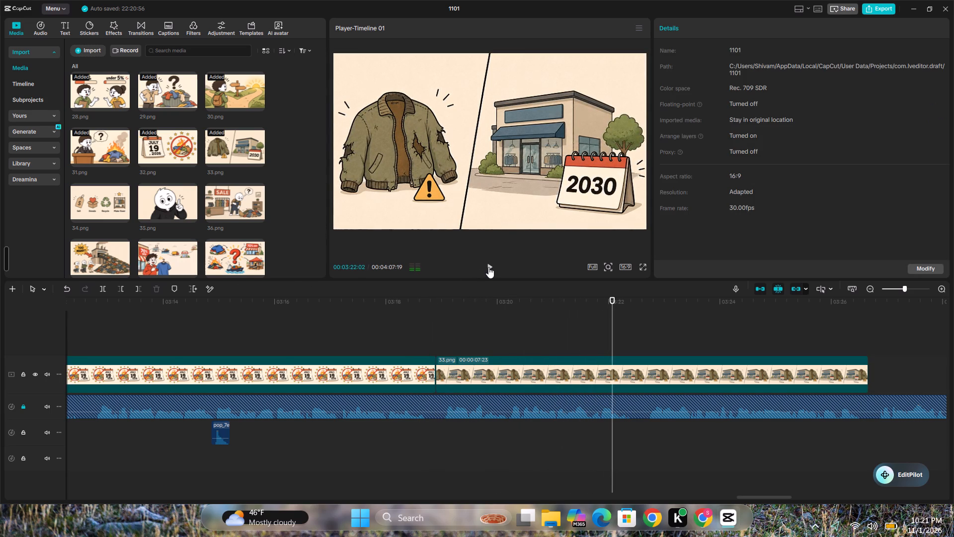
# Apply the "Matte …pshots" transition between the 32.png and 33.png clips.
pyautogui.click(142, 26)
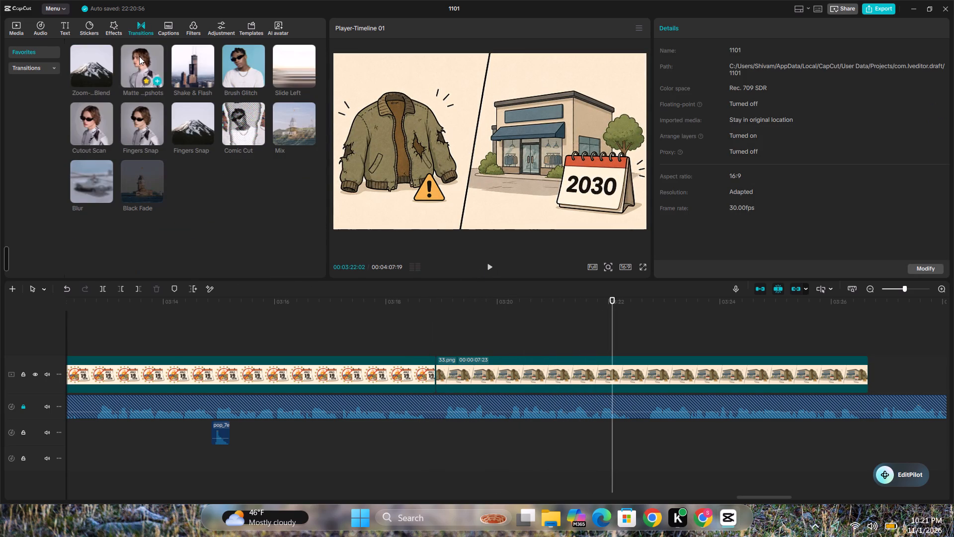
pyautogui.moveTo(138, 56); pyautogui.dragTo(417, 378)
# Copy the mouse sound at the end of the 25.png clip and paste it under the transition between 32.png and 33.png.
pyautogui.moveTo(759, 498); pyautogui.dragTo(661, 494)
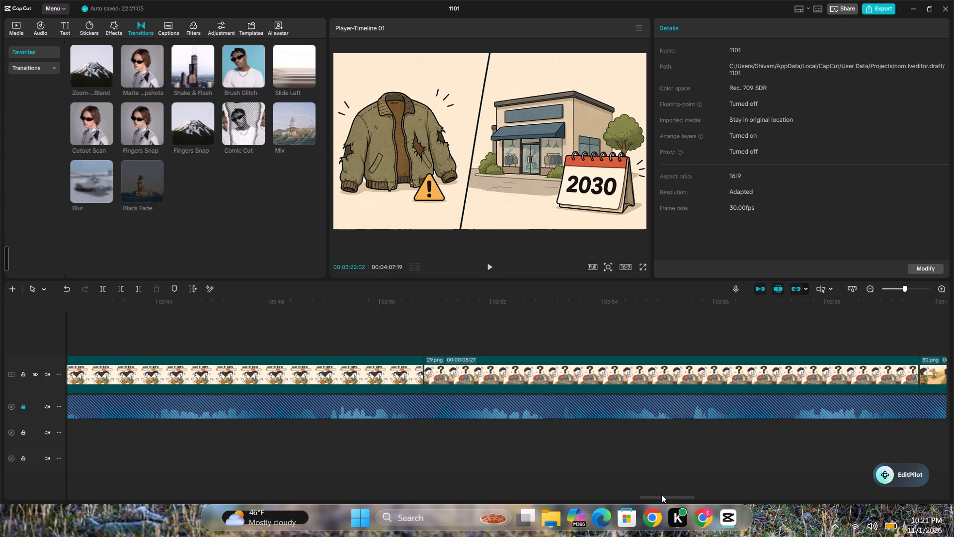
pyautogui.moveTo(661, 494); pyautogui.dragTo(558, 492)
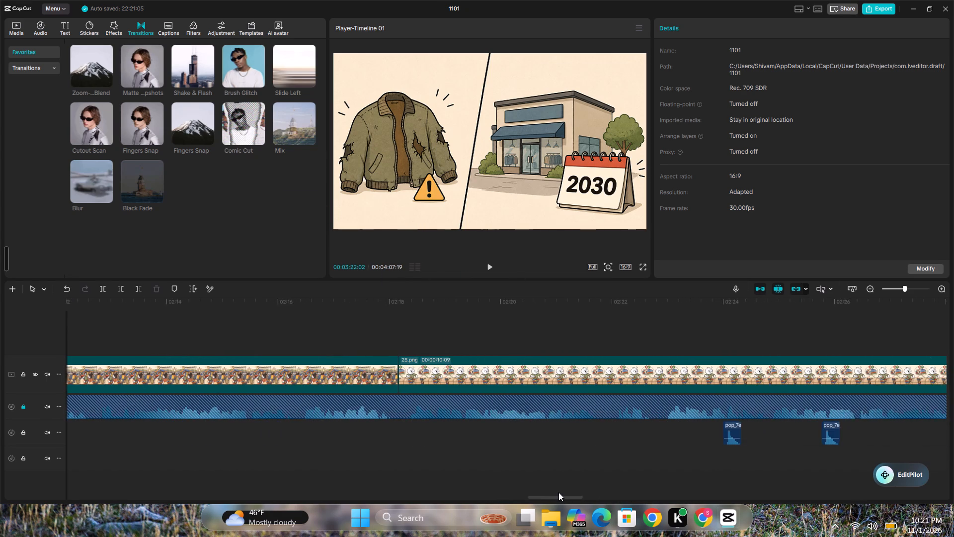
pyautogui.moveTo(558, 492); pyautogui.dragTo(564, 492)
pyautogui.click(742, 428)
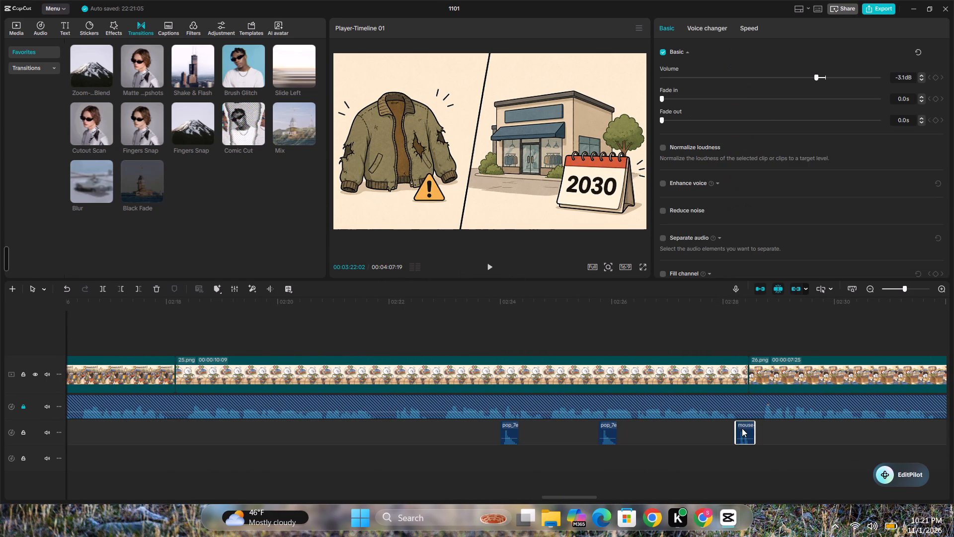
pyautogui.hotkey('ctrl', 'c')
pyautogui.moveTo(555, 496); pyautogui.dragTo(641, 498)
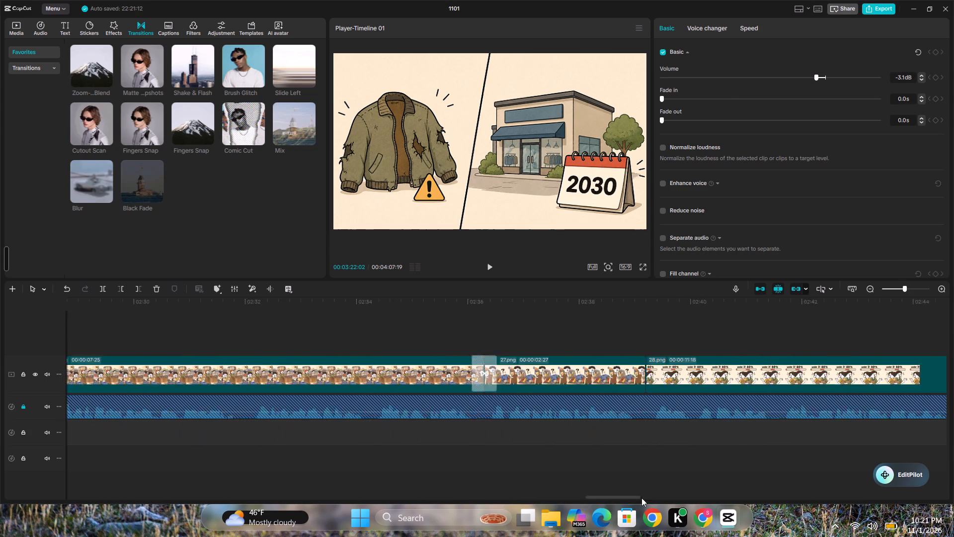
pyautogui.moveTo(641, 498); pyautogui.dragTo(756, 502)
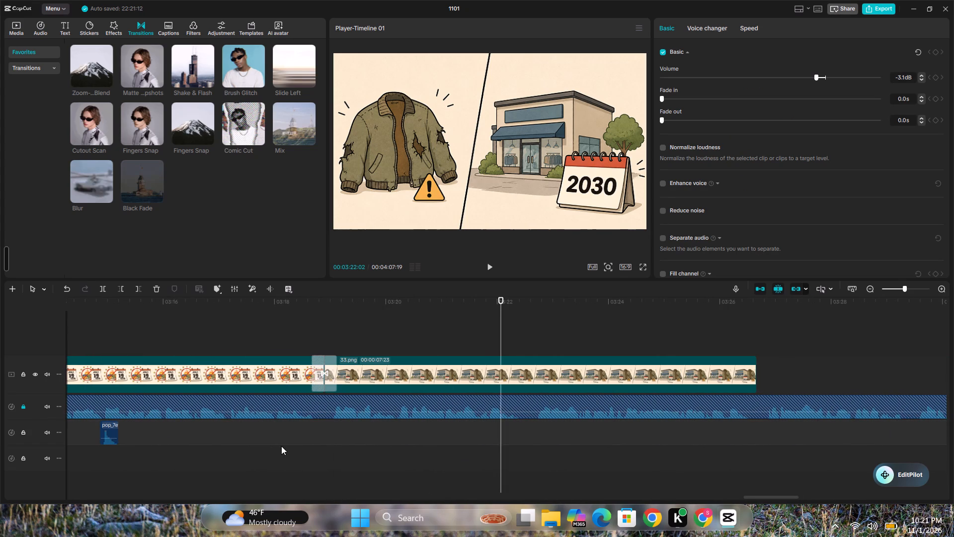
pyautogui.click(304, 433)
pyautogui.click(309, 435)
pyautogui.hotkey('ctrl', 'v')
# Shift the pasted mouse sound slightly later to line up with the 32.png–33.png transition, and play it back.
pyautogui.press('space')
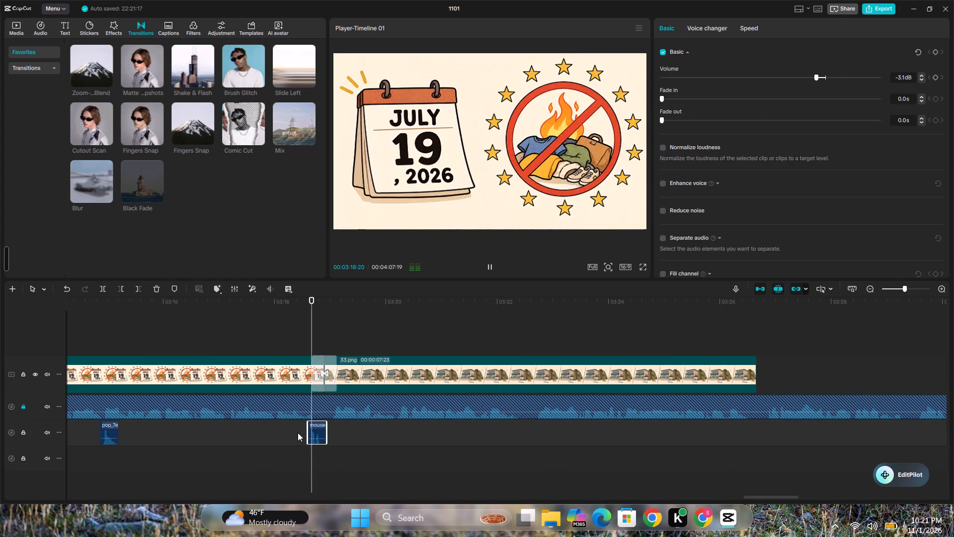
pyautogui.moveTo(316, 431); pyautogui.dragTo(320, 431)
pyautogui.click(298, 430)
pyautogui.press('space')
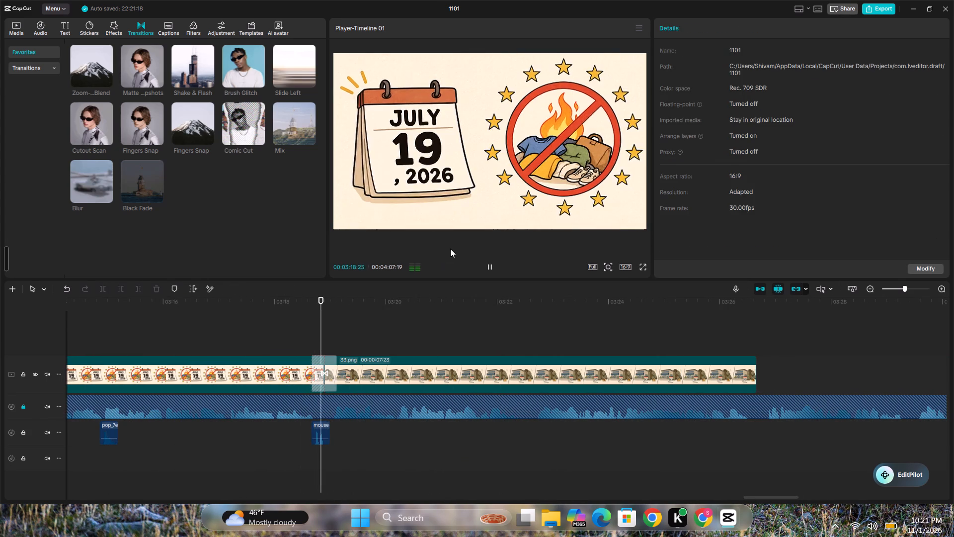
pyautogui.moveTo(752, 496); pyautogui.dragTo(755, 496)
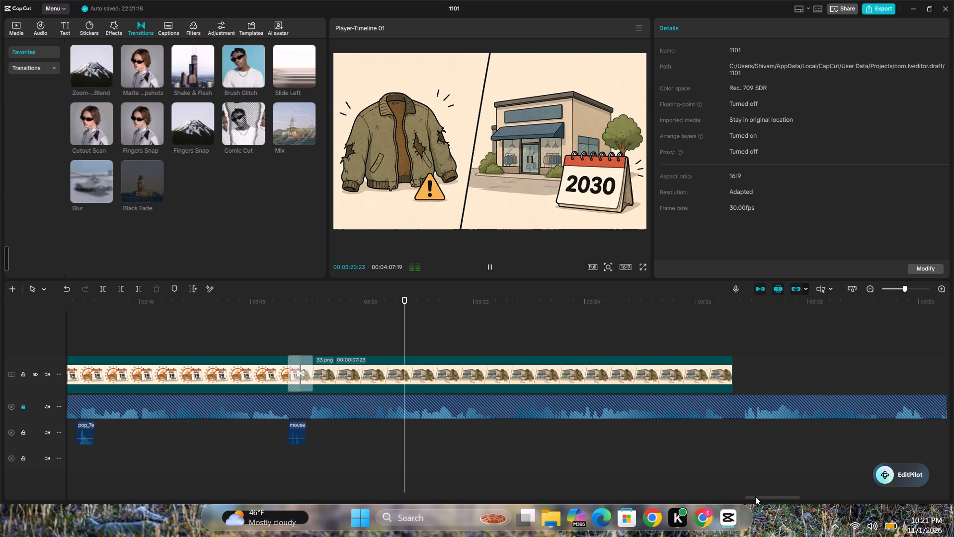
# Raise the scale slightly further at the 33.png clip's end keyframe at 00:03:26:16, and preview the zoom.
pyautogui.moveTo(755, 496); pyautogui.dragTo(766, 496)
pyautogui.click(498, 375)
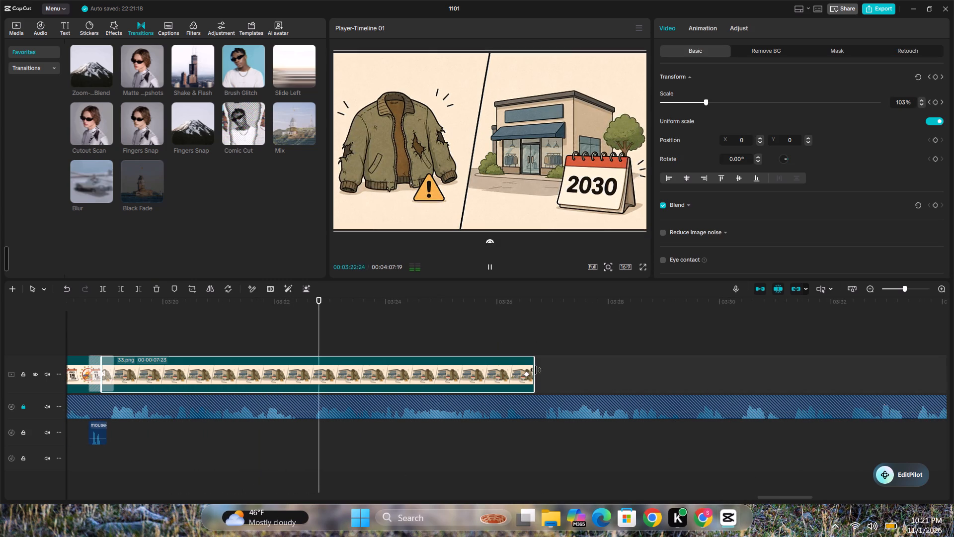
pyautogui.click(527, 373)
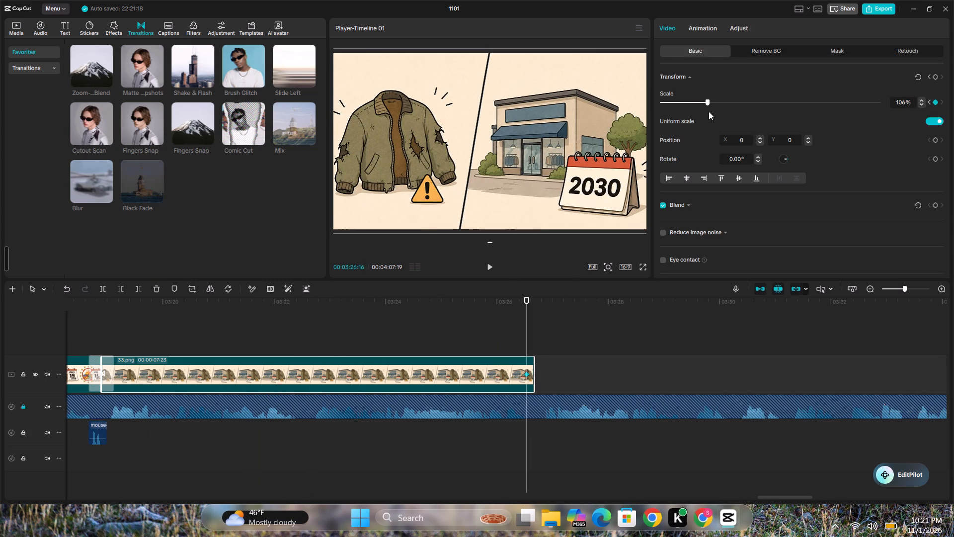
pyautogui.tripleClick(920, 99)
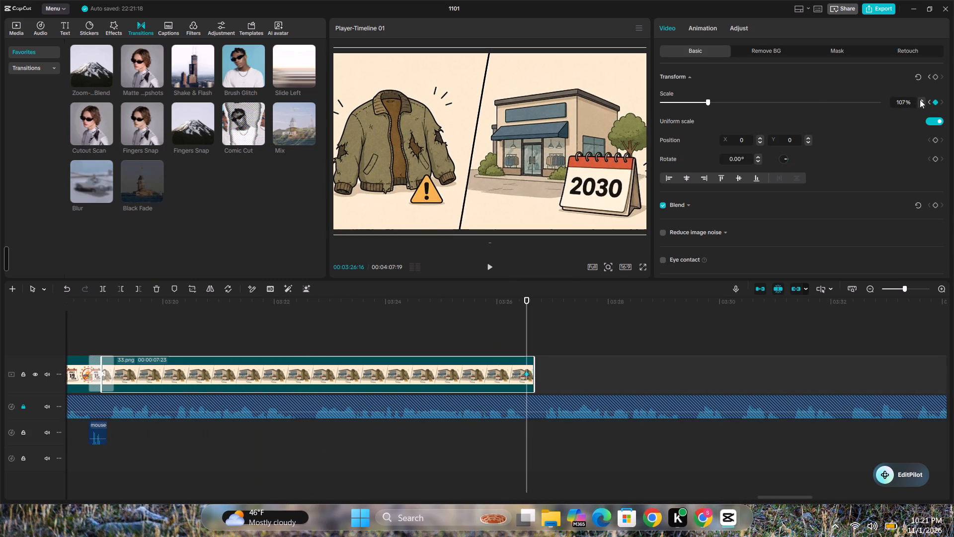
pyautogui.click(919, 99)
pyautogui.click(379, 340)
pyautogui.press('v')
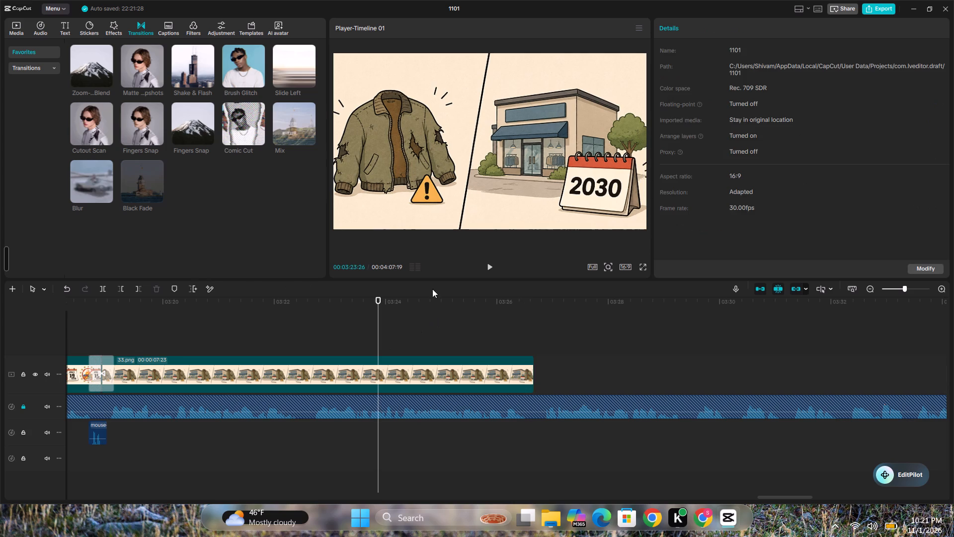
pyautogui.press('v')
pyautogui.press('space')
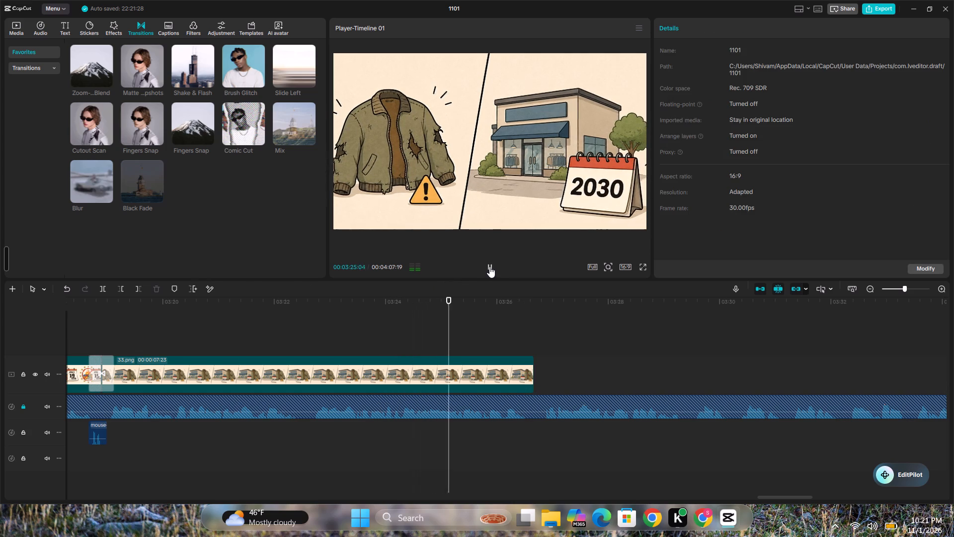
pyautogui.click(489, 267)
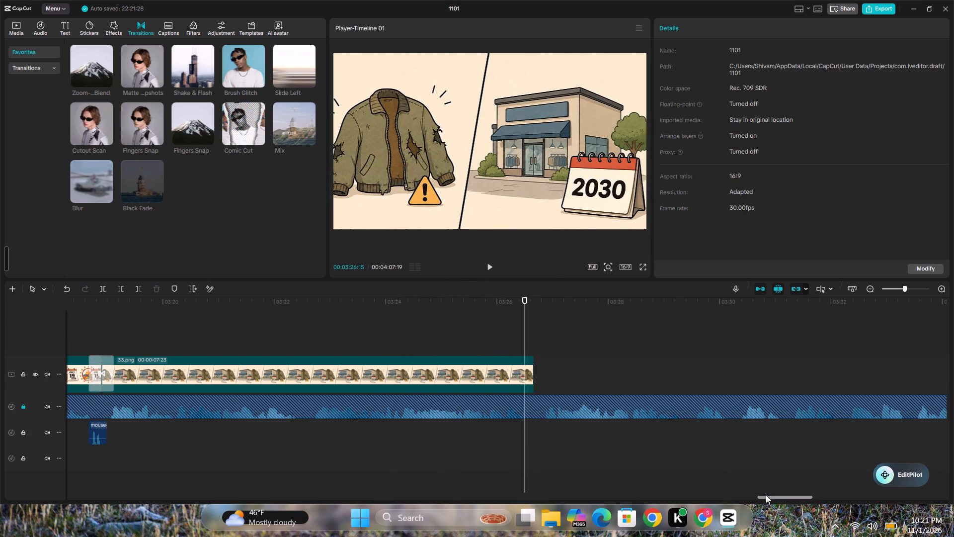
# Add the 34.png image to the main video track directly after the 33.png clip.
pyautogui.moveTo(767, 495); pyautogui.dragTo(812, 501)
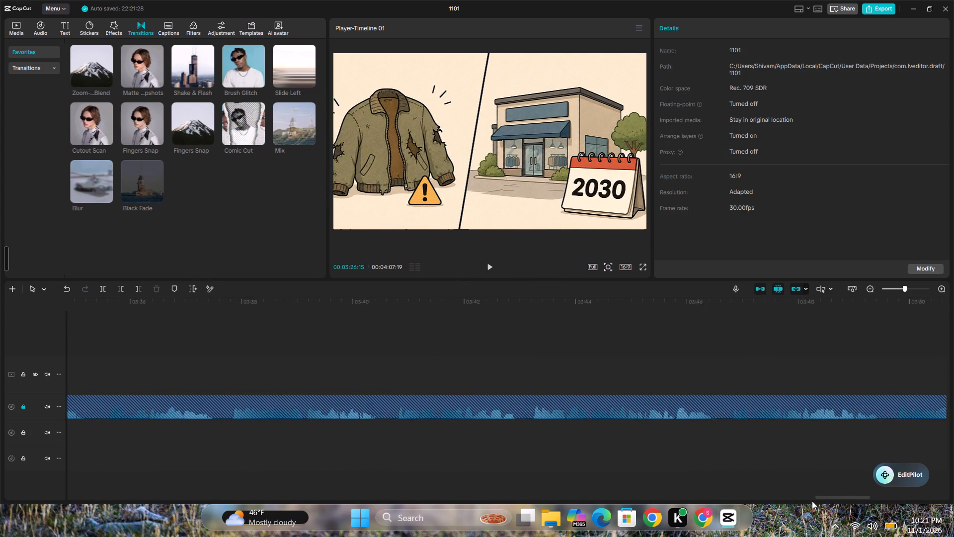
pyautogui.moveTo(812, 501); pyautogui.dragTo(777, 504)
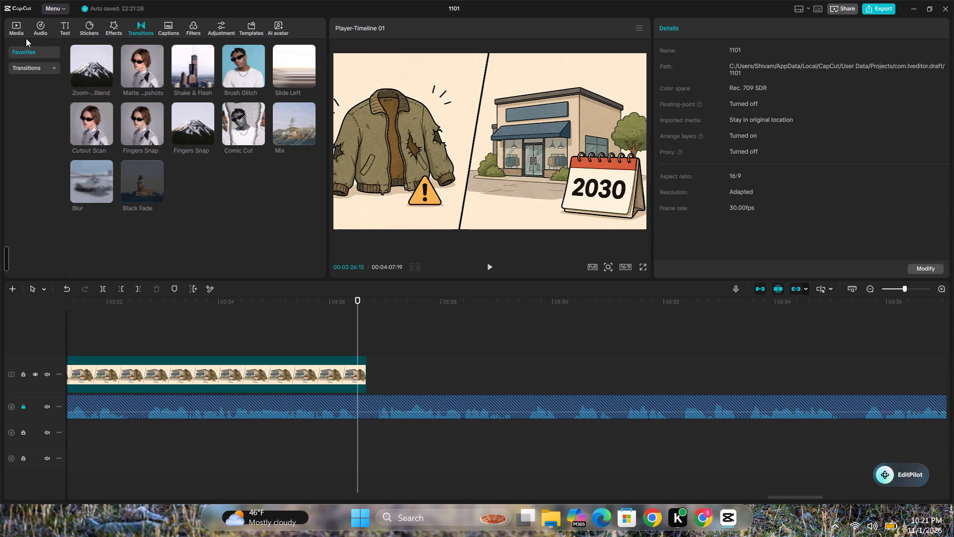
pyautogui.click(20, 31)
pyautogui.scroll(1, 112, 182)
pyautogui.scroll(-1, 112, 183)
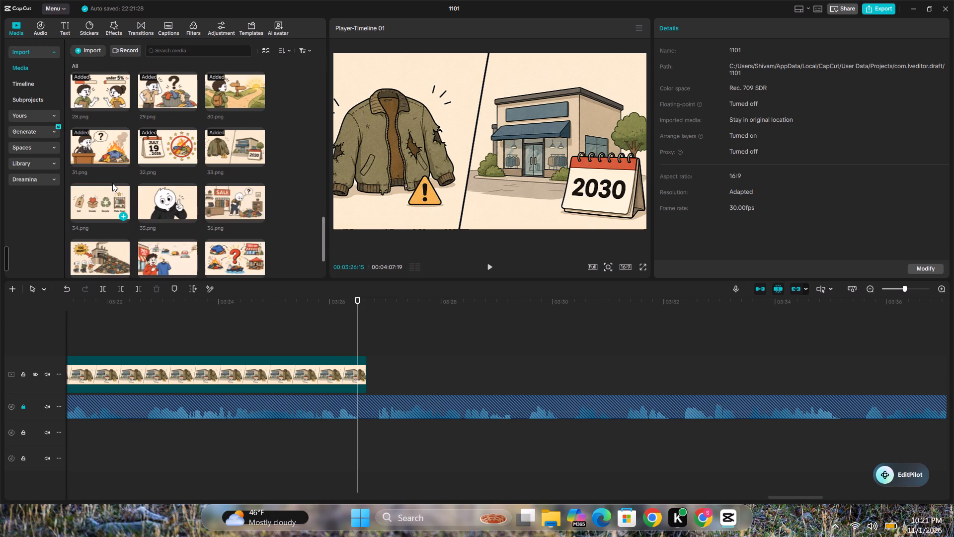
pyautogui.scroll(-1, 112, 183)
pyautogui.moveTo(89, 150); pyautogui.dragTo(133, 175)
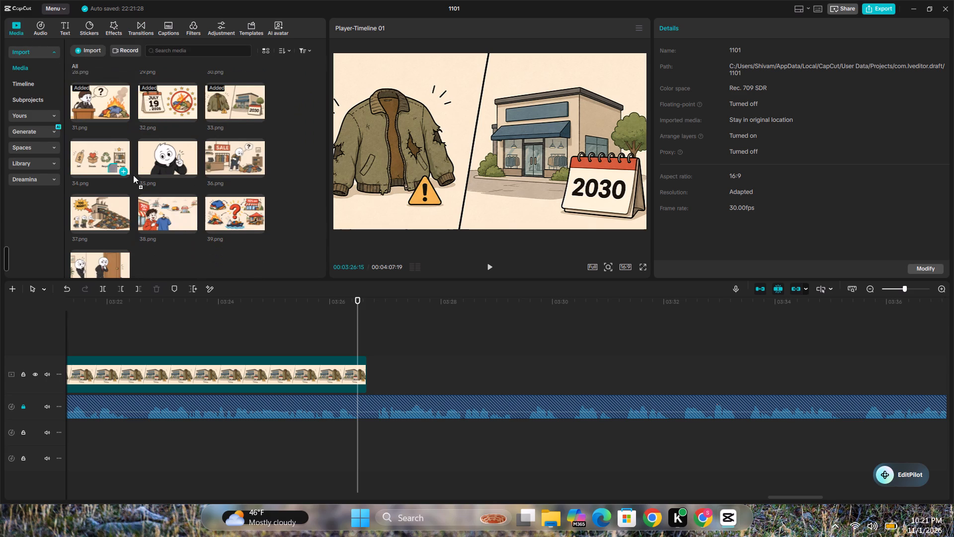
pyautogui.moveTo(133, 175); pyautogui.dragTo(379, 376)
# Add a 100% scale keyframe at the start of the 34.png clip, at 00:03:26:20.
pyautogui.click(369, 351)
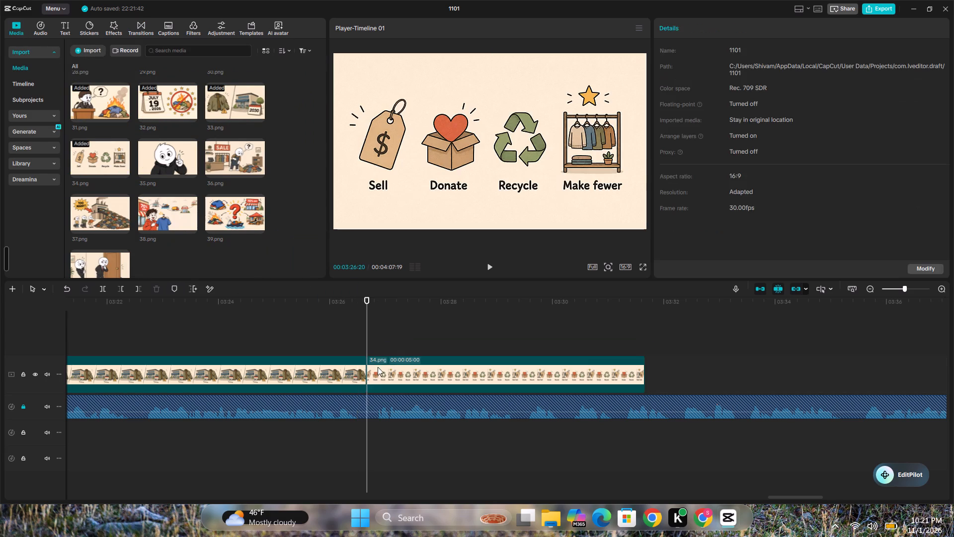
pyautogui.click(378, 367)
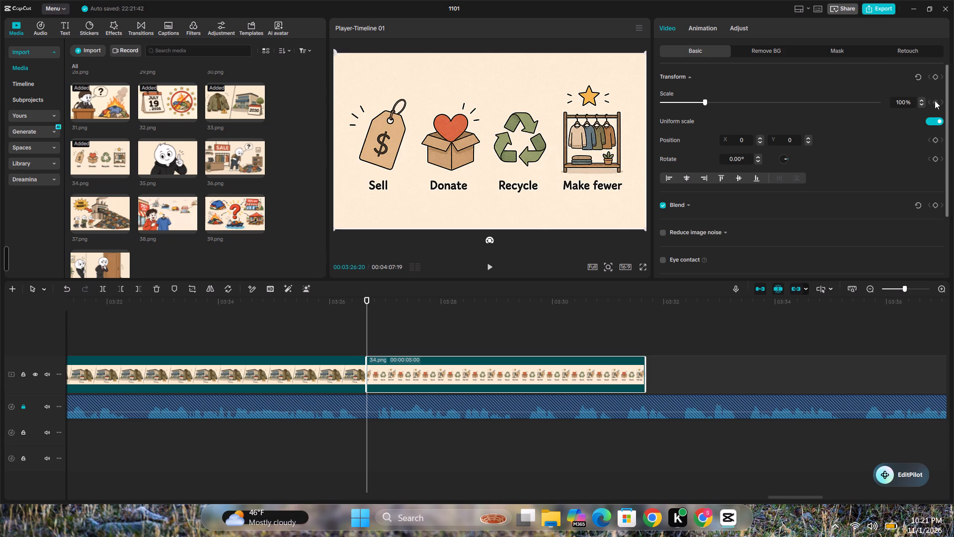
pyautogui.click(935, 100)
# Check Scene 34's narration against the script in Chrome, and extend the 34.png clip to 00:00:08:18 to match the voice-over.
pyautogui.press('space')
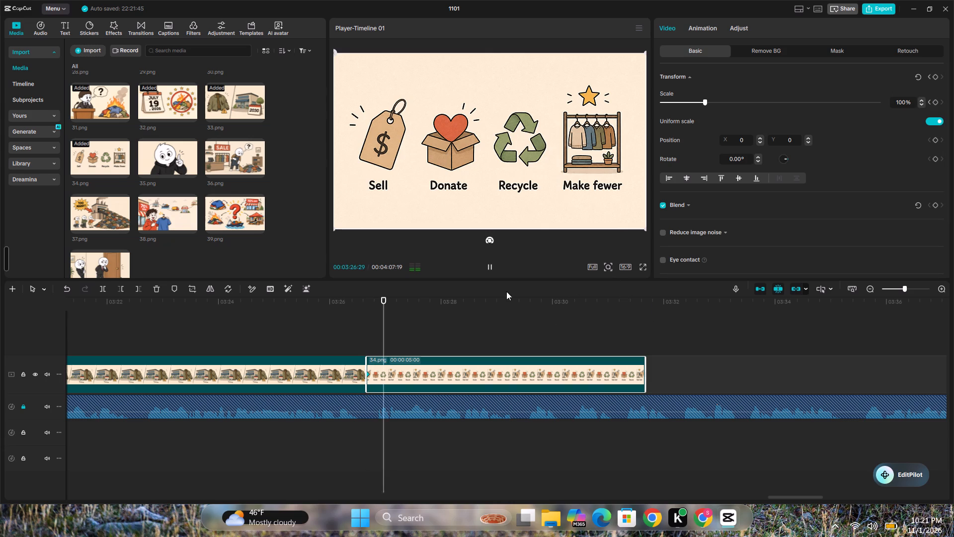
pyautogui.click(487, 264)
pyautogui.hotkey('alt', 'Tab')
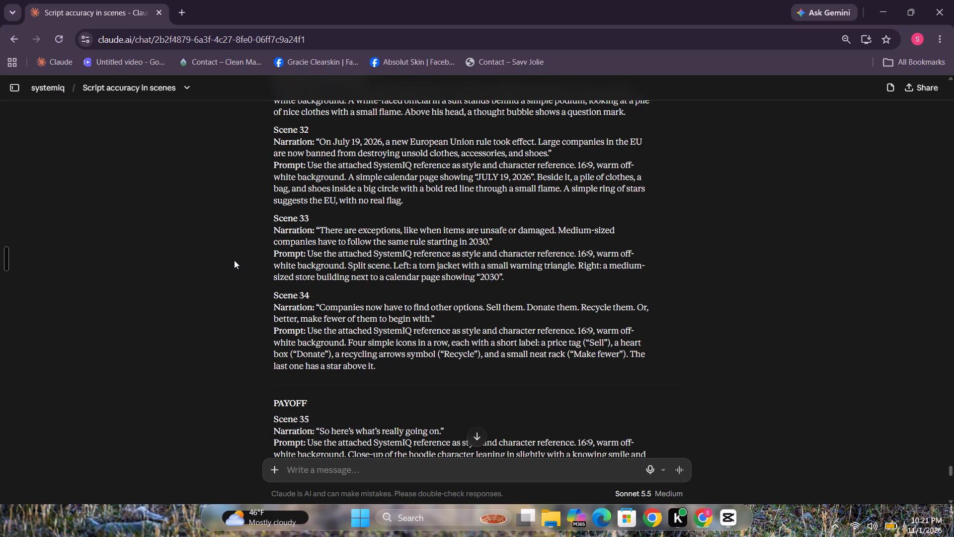
pyautogui.scroll(-1, 234, 260)
pyautogui.hotkey('alt', 'Tab')
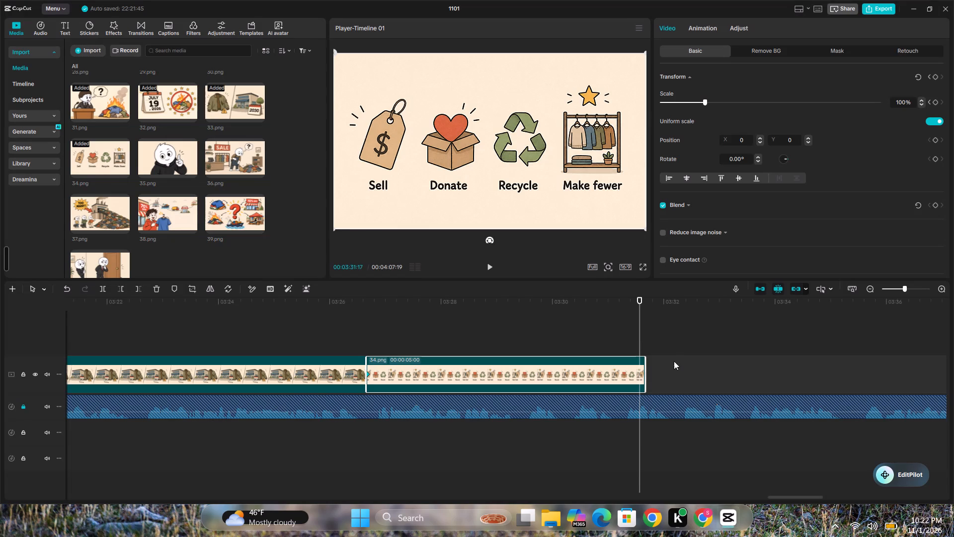
pyautogui.moveTo(647, 368); pyautogui.dragTo(844, 393)
pyautogui.press('space')
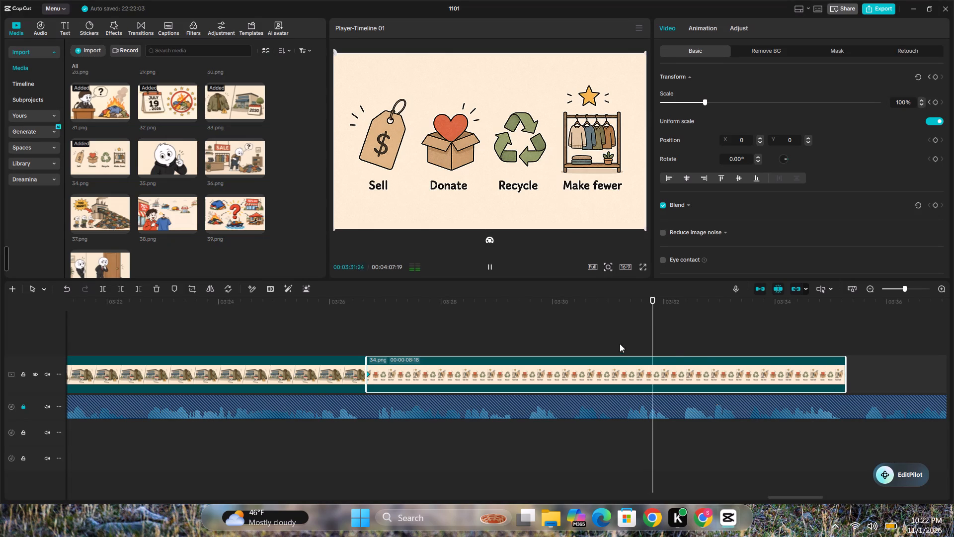
pyautogui.click(489, 264)
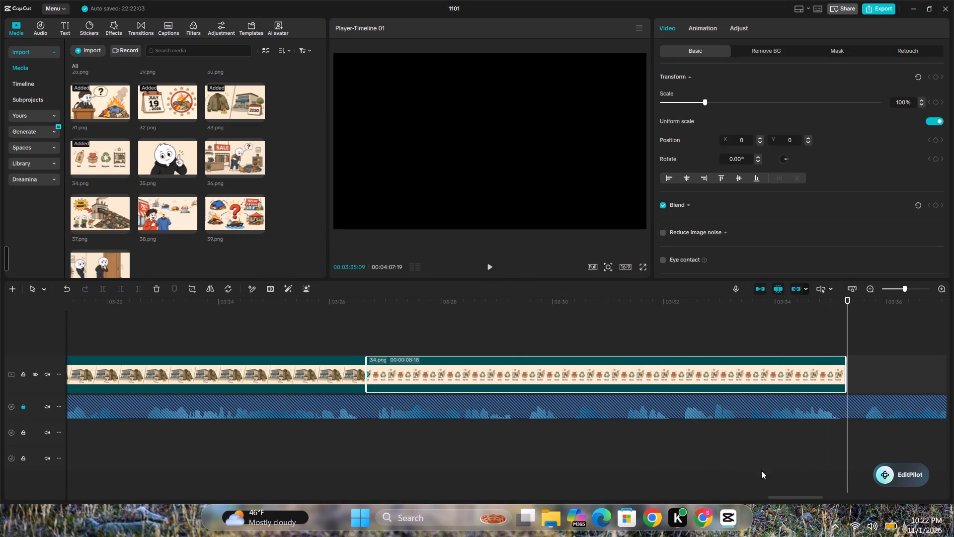
# Enlarge the 34.png clip to 110% scale near its end, at 00:03:35:06, as a second keyframe, and preview the zoom.
pyautogui.moveTo(803, 495); pyautogui.dragTo(817, 497)
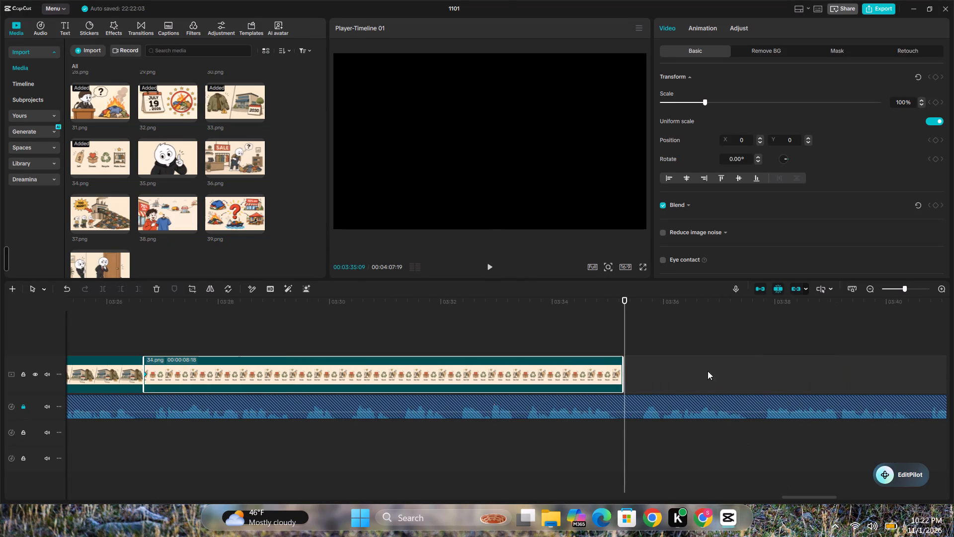
pyautogui.click(619, 349)
pyautogui.click(617, 370)
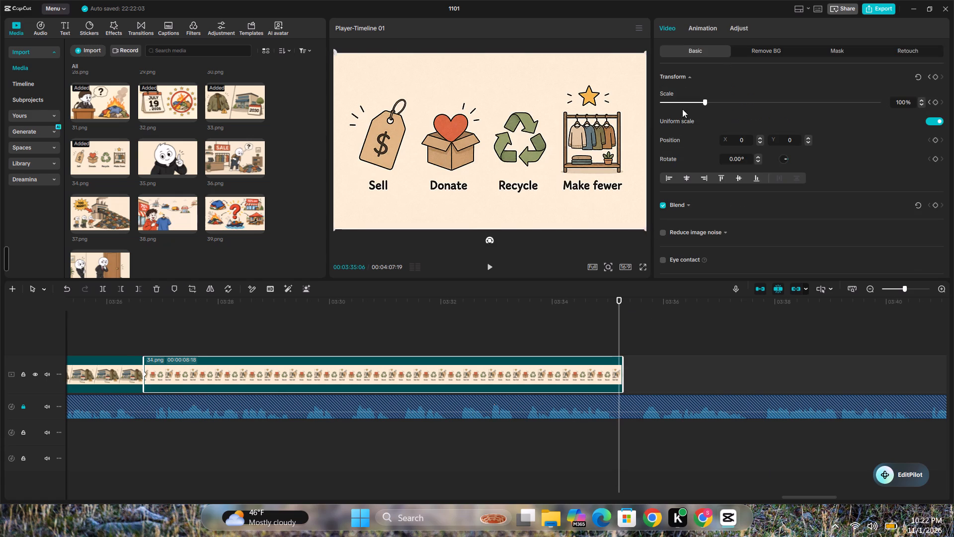
pyautogui.moveTo(705, 102); pyautogui.dragTo(710, 102)
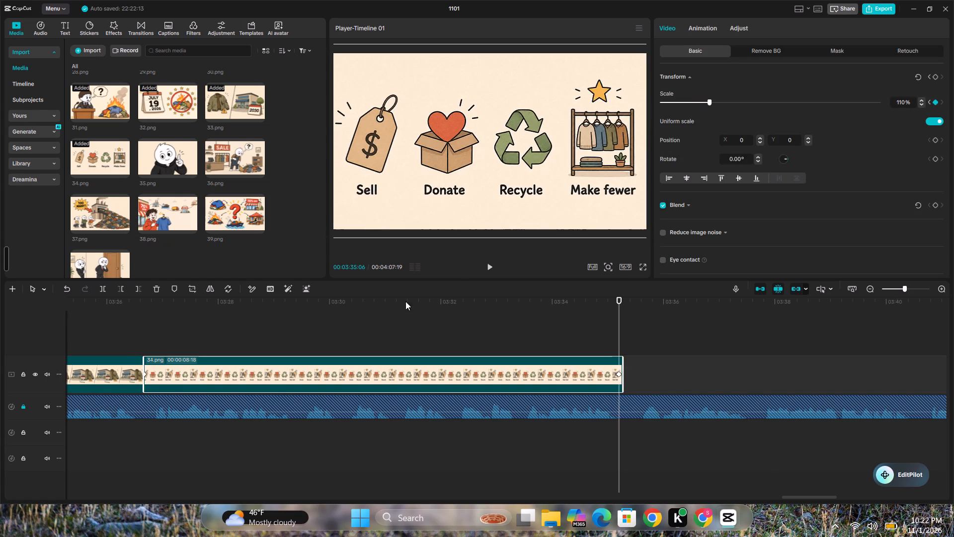
pyautogui.click(313, 334)
pyautogui.press('space')
pyautogui.press('space')
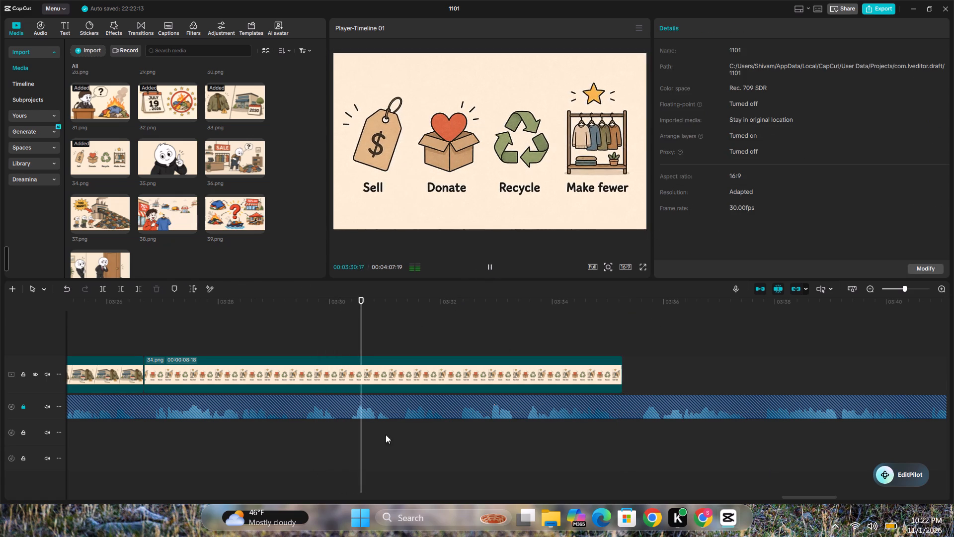
pyautogui.moveTo(799, 499); pyautogui.dragTo(808, 499)
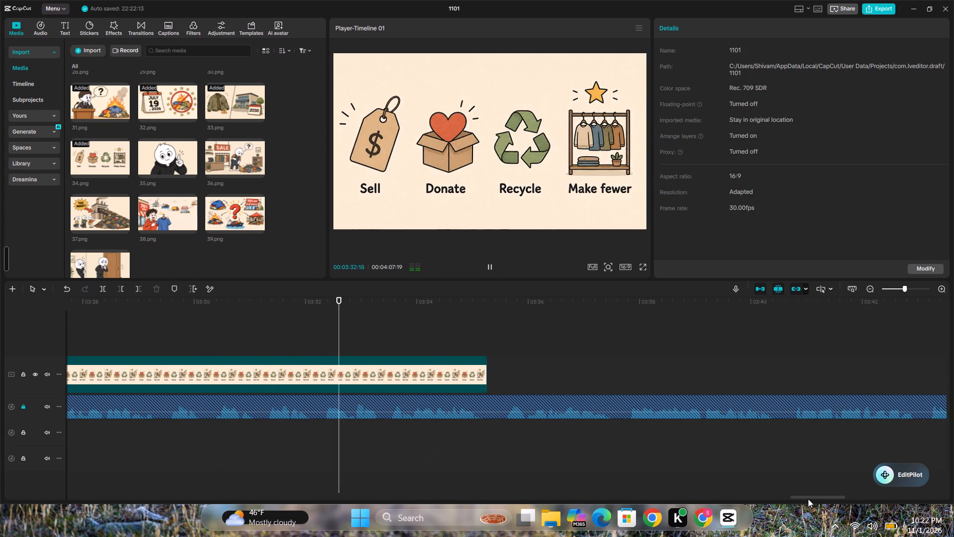
pyautogui.click(489, 266)
# Copy the pop sound under the 32.png clip and paste it under the 34.png clip at 00:03:29:17.
pyautogui.moveTo(813, 497); pyautogui.dragTo(739, 502)
pyautogui.click(528, 428)
pyautogui.hotkey('ctrl', 'c')
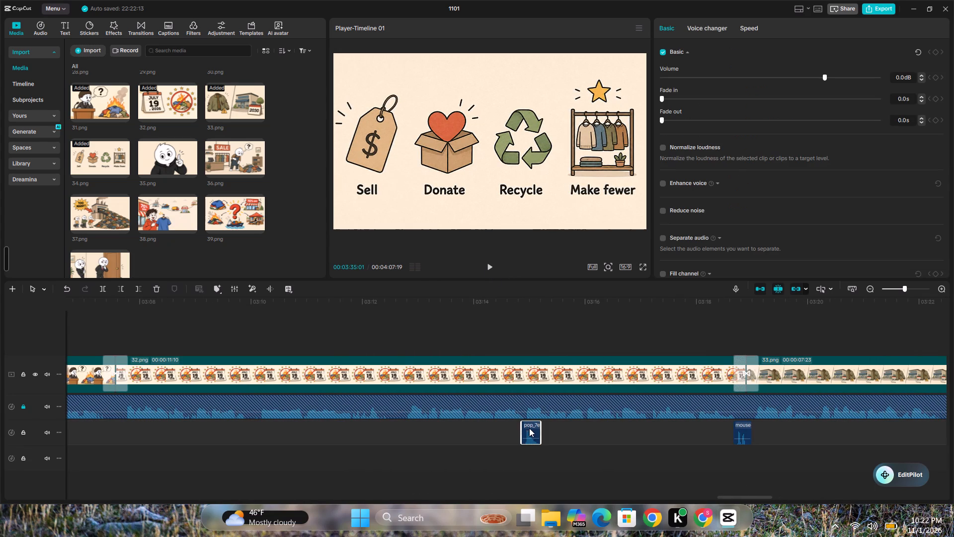
pyautogui.moveTo(738, 499); pyautogui.dragTo(793, 497)
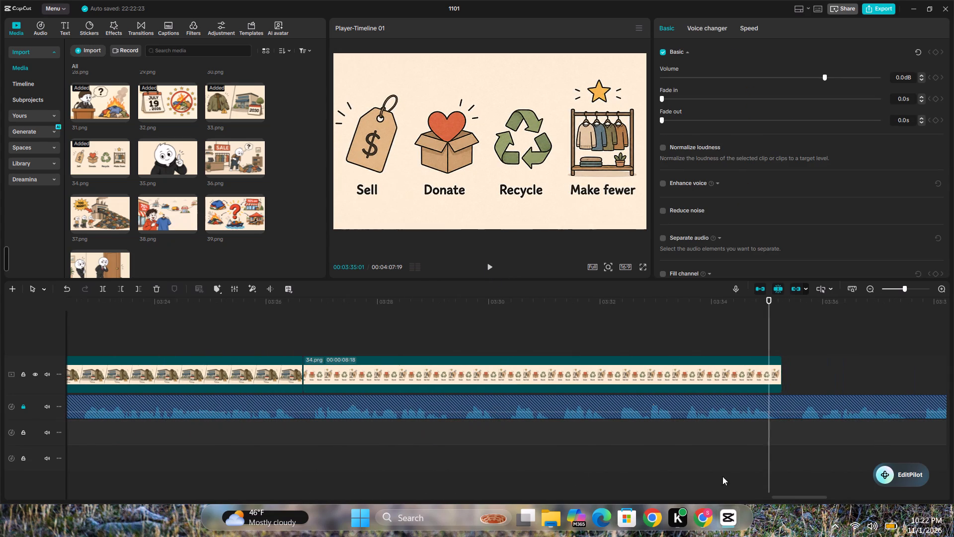
pyautogui.click(371, 448)
pyautogui.press('space')
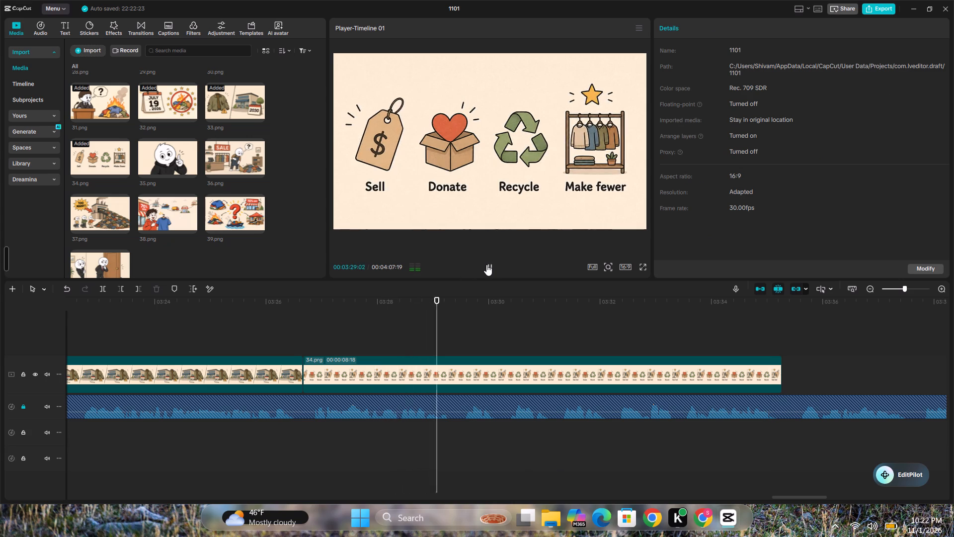
pyautogui.click(485, 265)
pyautogui.doubleClick(467, 440)
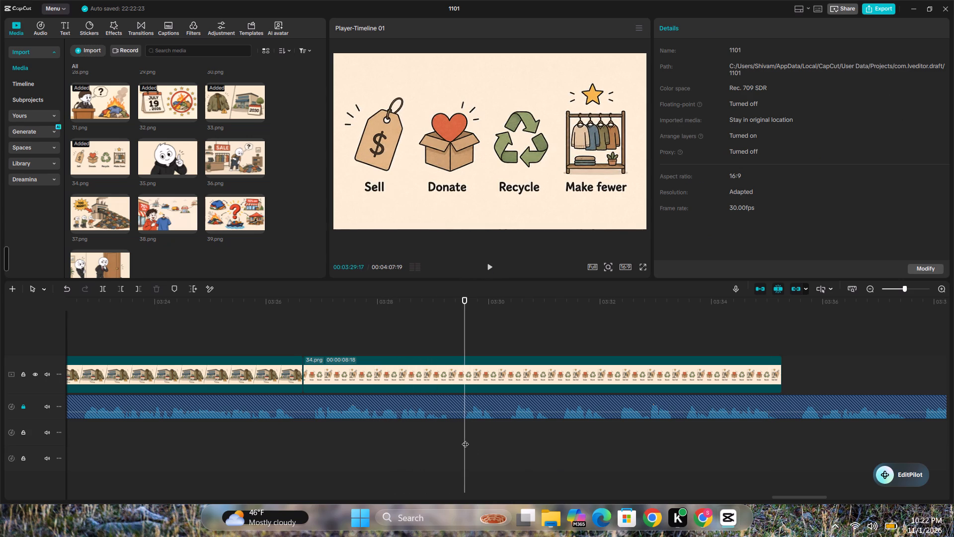
pyautogui.hotkey('ctrl', 'v')
# Paste three more pop sounds in sequence under the 34.png clip, the last two at 00:03:31:10 and 00:03:32:09.
pyautogui.click(512, 437)
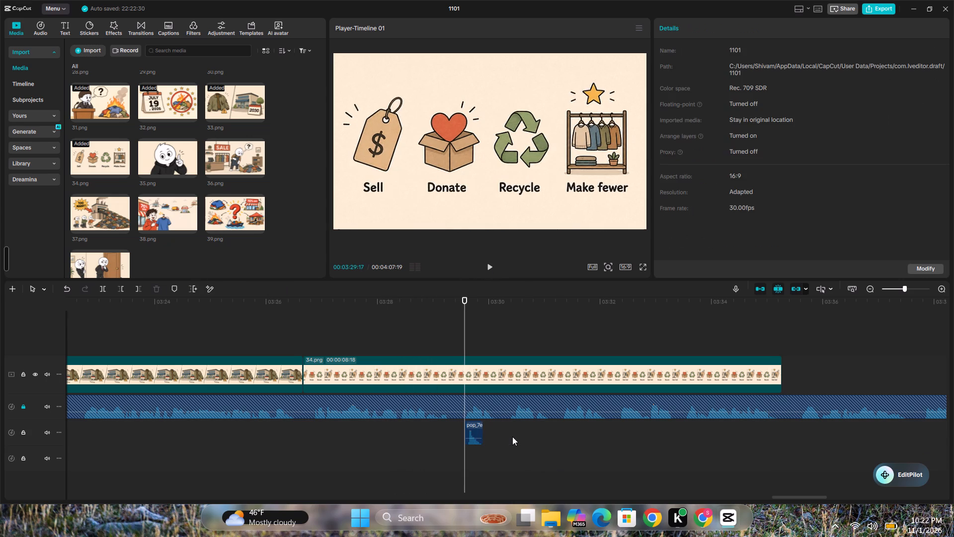
pyautogui.hotkey('ctrl', 'v')
pyautogui.click(562, 441)
pyautogui.hotkey('ctrl', 'v')
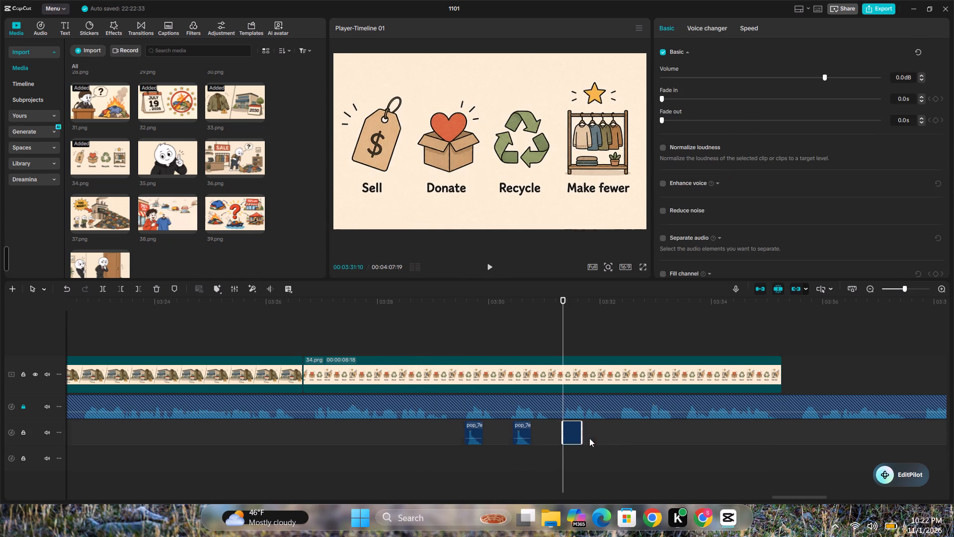
pyautogui.click(622, 438)
pyautogui.click(618, 437)
pyautogui.hotkey('ctrl', 'v')
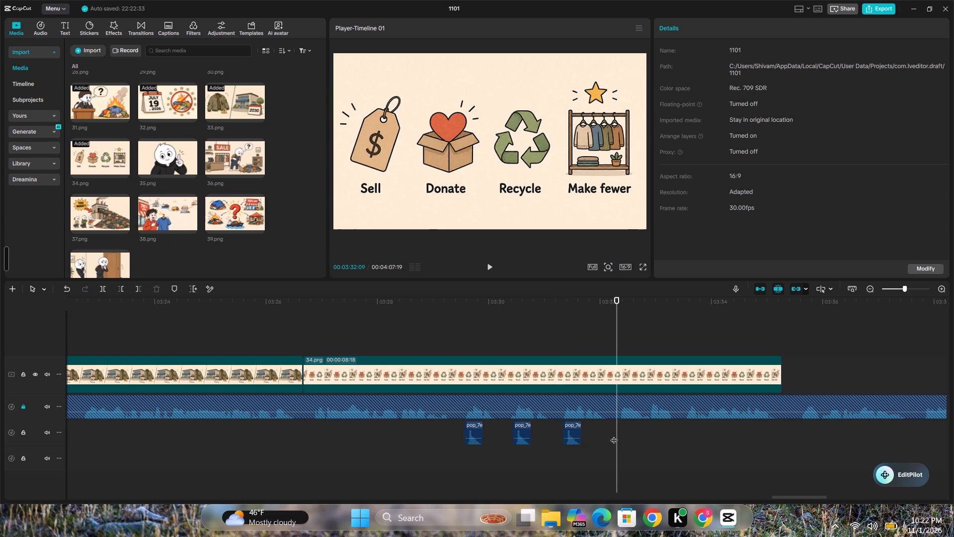
# Play back the pop sounds, and move the fourth one later to about 00:03:33:18 to match the narration.
pyautogui.click(430, 446)
pyautogui.press('space')
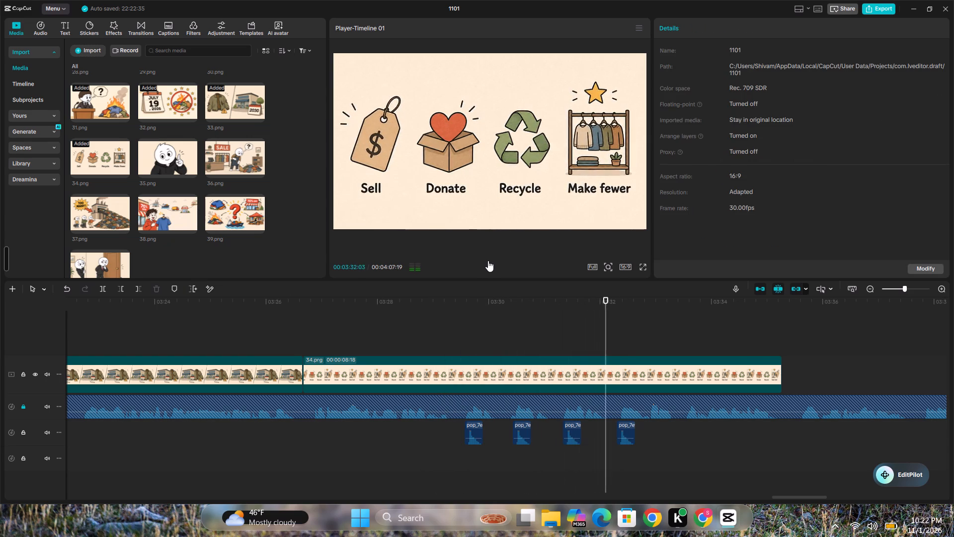
pyautogui.click(488, 261)
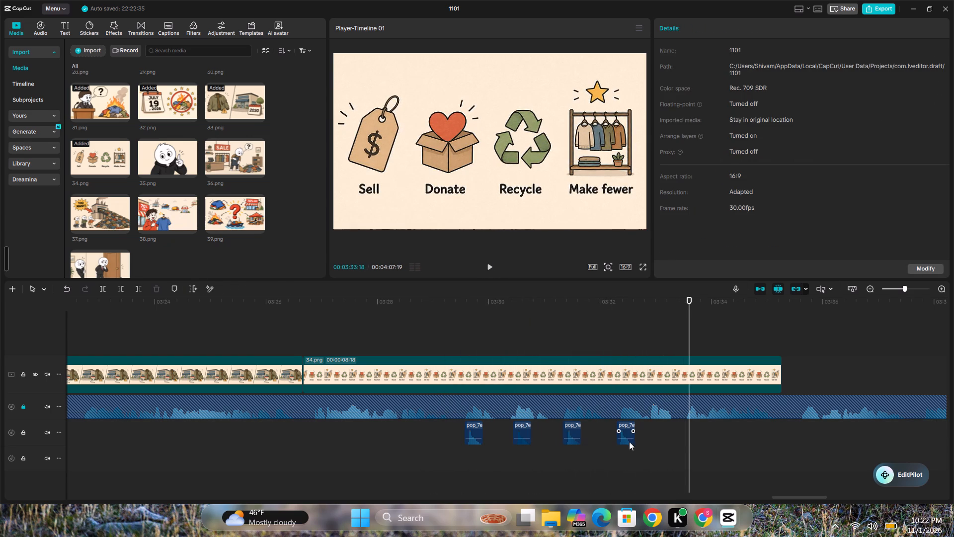
pyautogui.click(628, 434)
pyautogui.moveTo(624, 427); pyautogui.dragTo(692, 431)
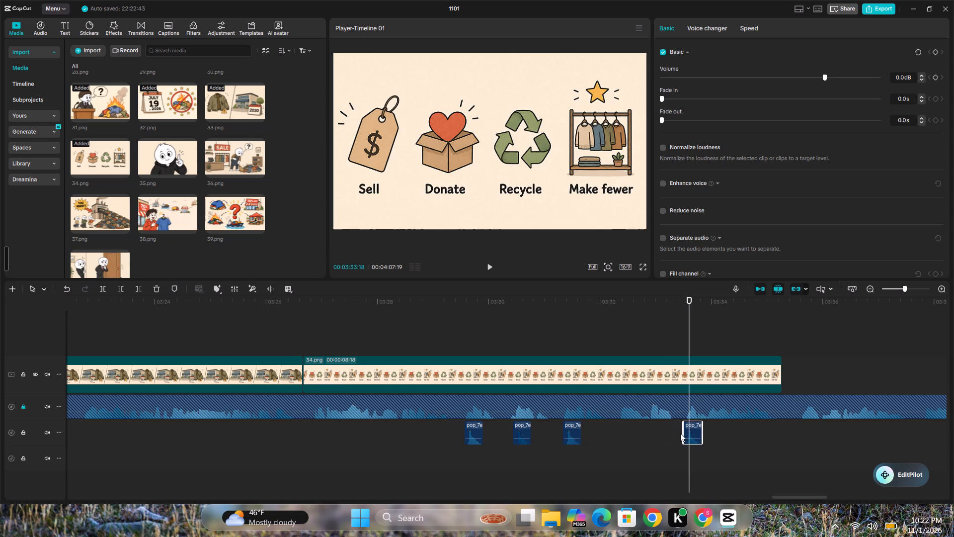
pyautogui.click(680, 433)
pyautogui.press('space')
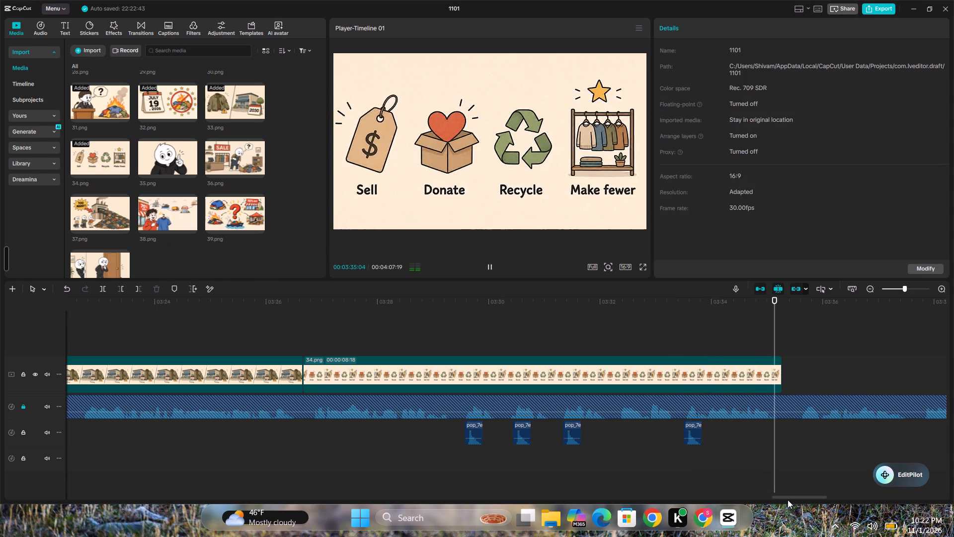
pyautogui.moveTo(791, 498); pyautogui.dragTo(833, 499)
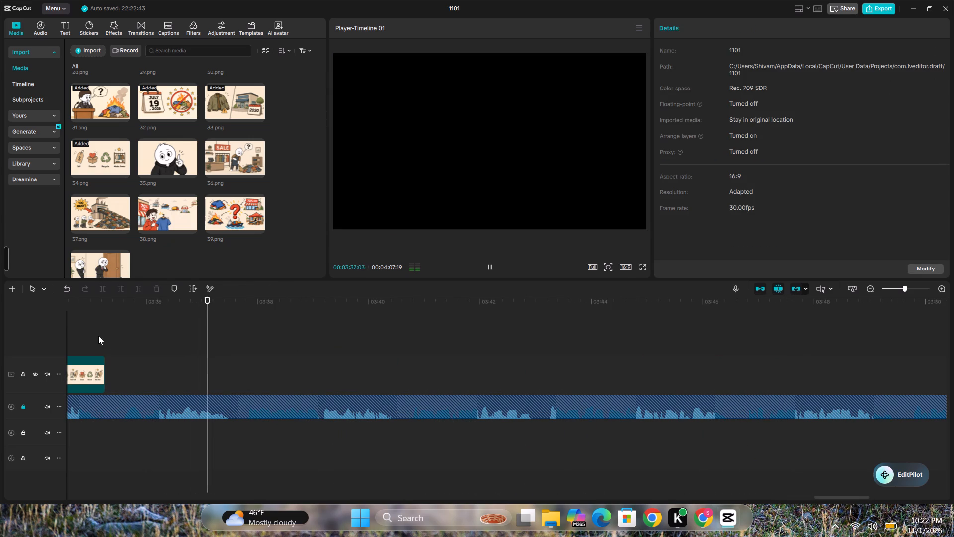
pyautogui.click(91, 338)
pyautogui.moveTo(167, 154); pyautogui.dragTo(109, 397)
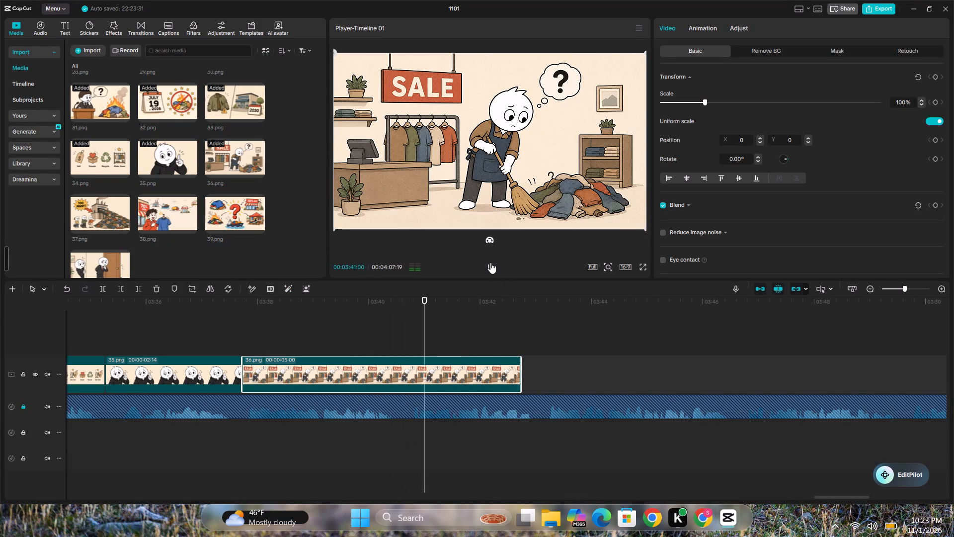
pyautogui.click(490, 263)
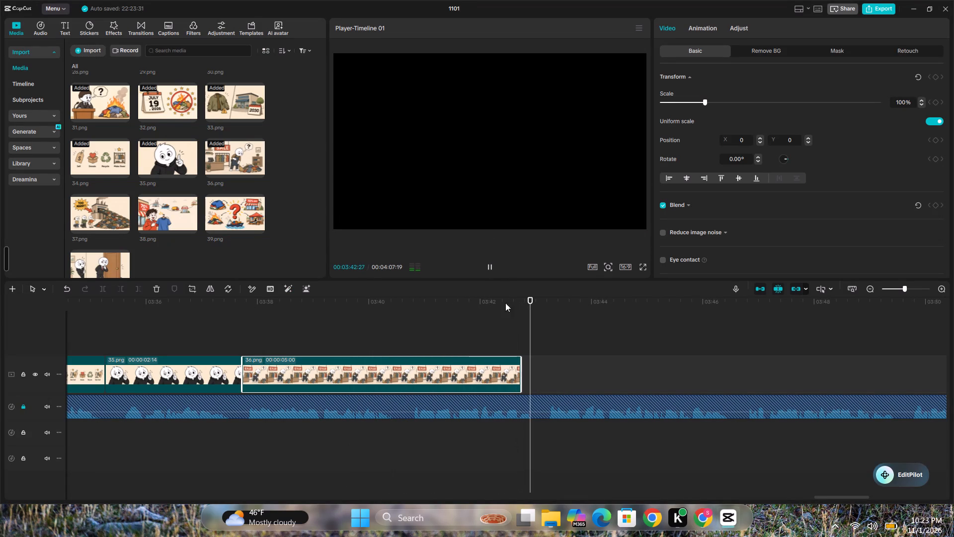
pyautogui.moveTo(521, 365); pyautogui.dragTo(541, 371)
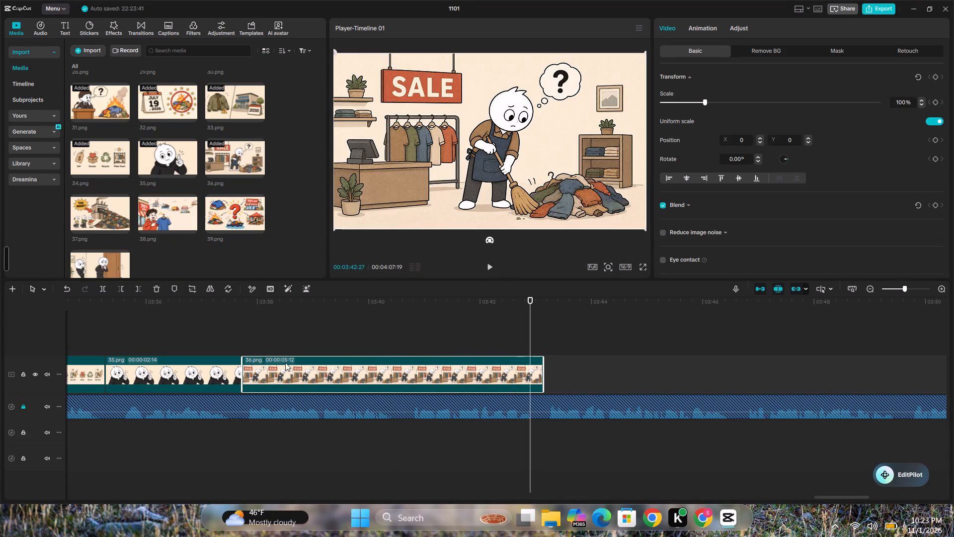
# Add scale keyframes to the 36.png clip, 100% at its start and slightly larger at 00:03:43:02, and preview the zoom.
pyautogui.click(244, 352)
pyautogui.click(259, 364)
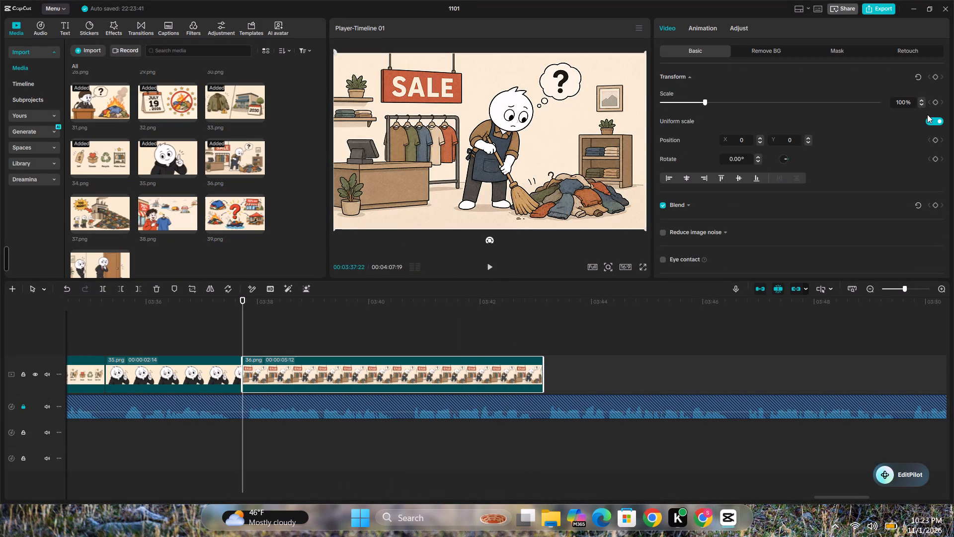
pyautogui.click(935, 104)
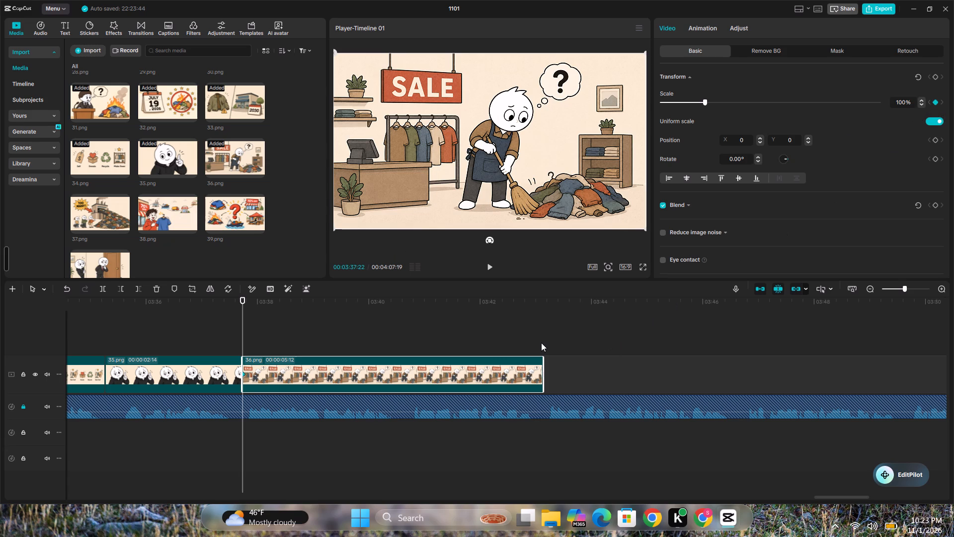
pyautogui.click(539, 347)
pyautogui.click(524, 368)
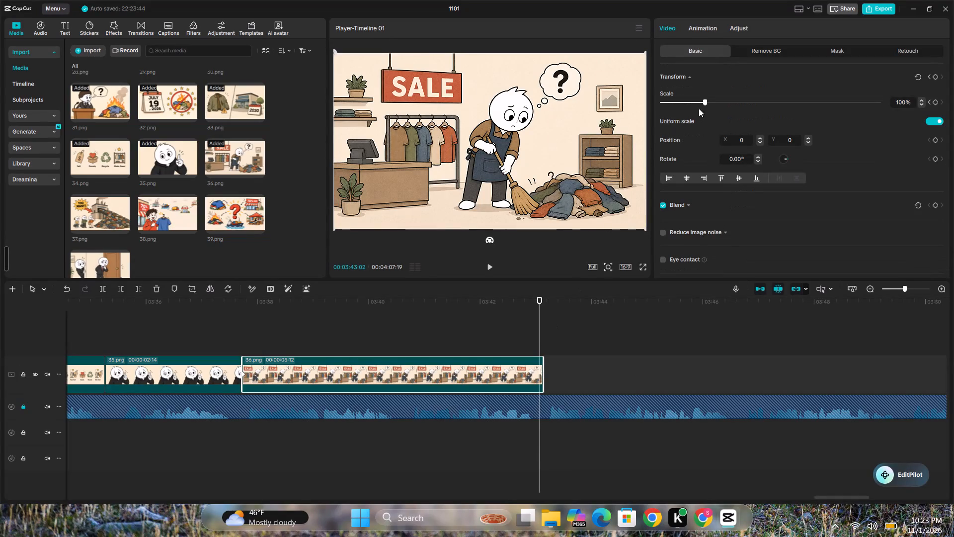
pyautogui.click(704, 102)
pyautogui.click(295, 335)
pyautogui.press('space')
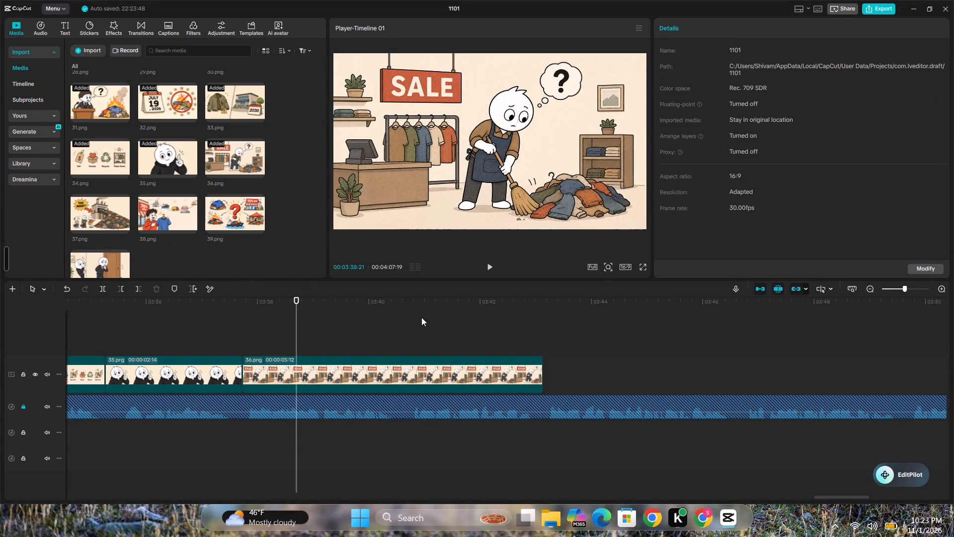
pyautogui.press('space')
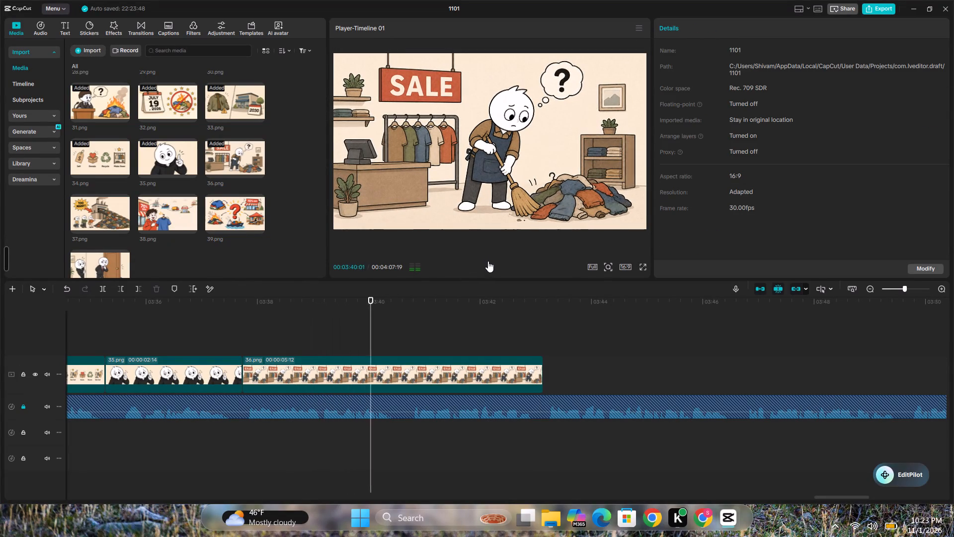
pyautogui.click(488, 261)
# Add the Zoom-out Blend transition between the 35.png and 36.png clips with a 0.7 s duration.
pyautogui.click(136, 29)
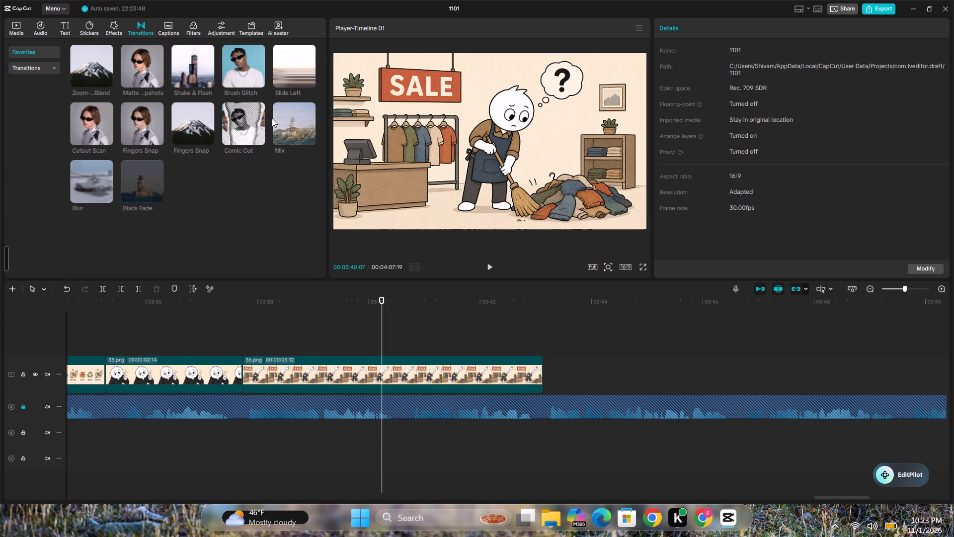
pyautogui.moveTo(94, 63); pyautogui.dragTo(173, 269)
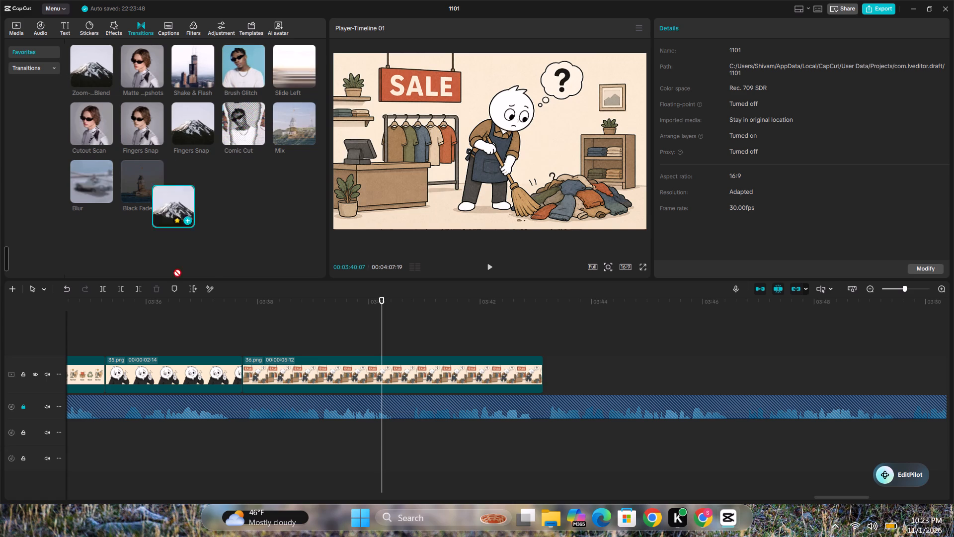
pyautogui.moveTo(173, 269); pyautogui.dragTo(211, 376)
pyautogui.click(251, 376)
pyautogui.moveTo(211, 365); pyautogui.dragTo(224, 367)
# Add the camera flash.mp3 sound at the 35.png to 36.png transition and trim both ends to roughly the transition's length.
pyautogui.click(17, 34)
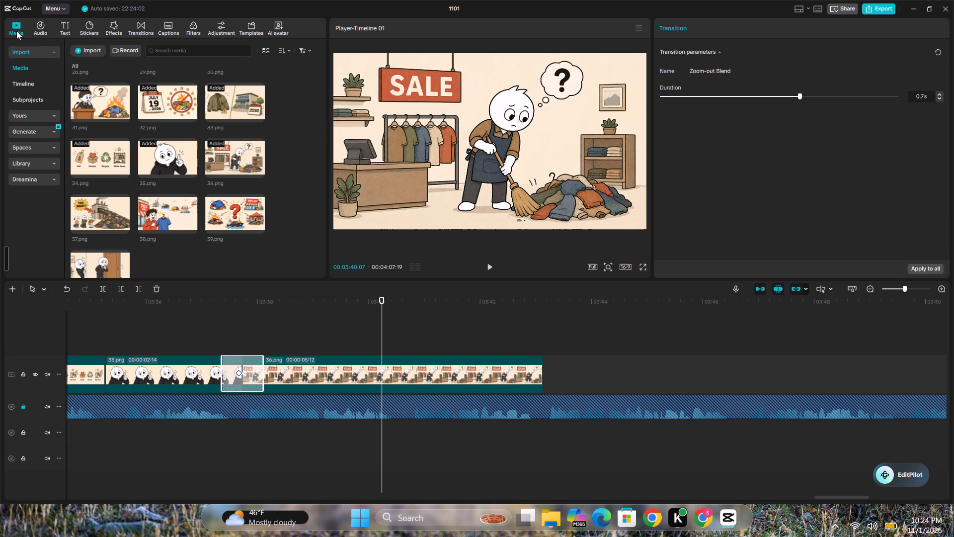
pyautogui.scroll(5, 174, 172)
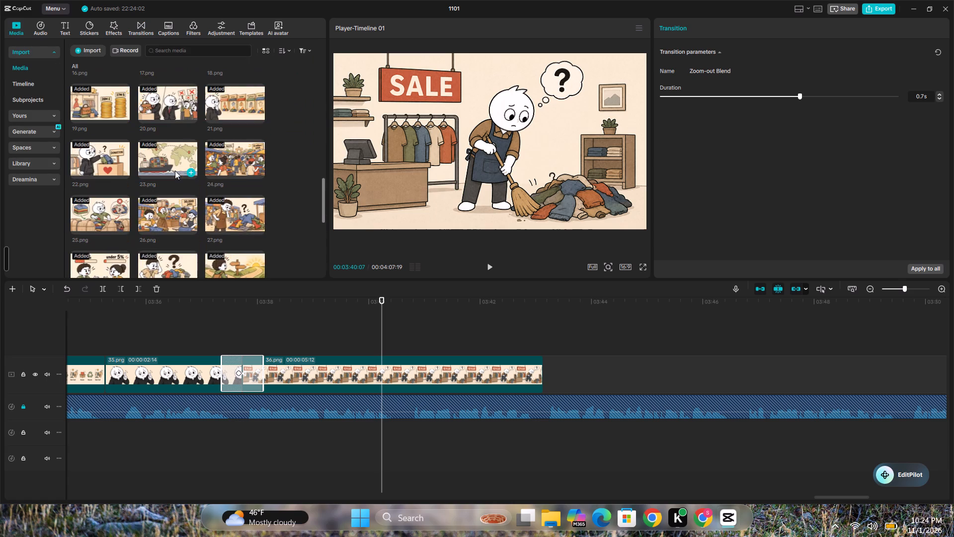
pyautogui.scroll(9, 175, 170)
pyautogui.moveTo(160, 115); pyautogui.dragTo(161, 115)
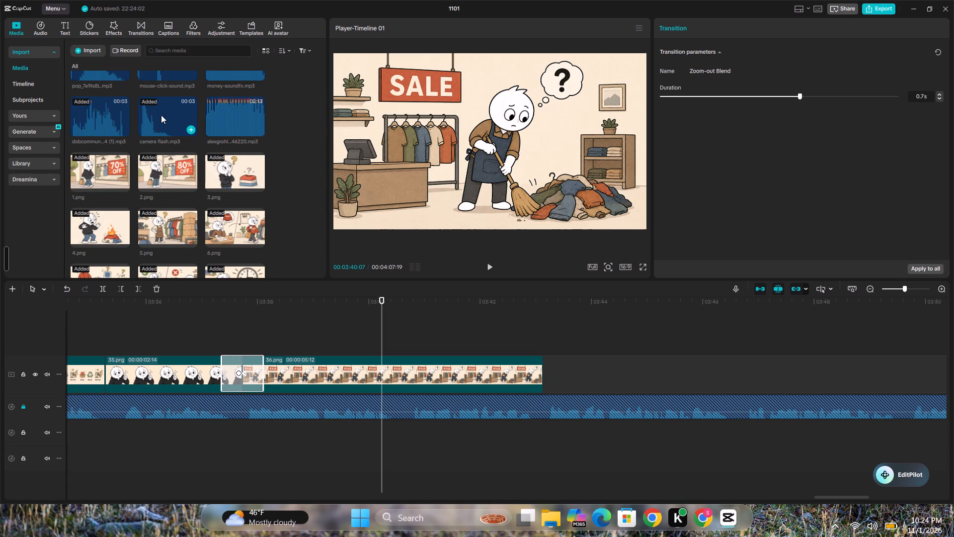
pyautogui.moveTo(161, 115); pyautogui.dragTo(212, 445)
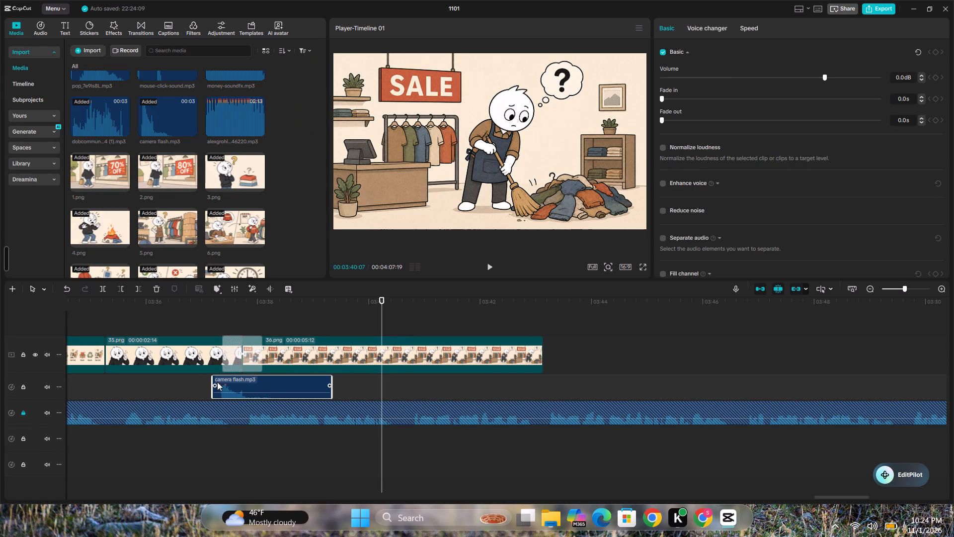
pyautogui.moveTo(213, 379); pyautogui.dragTo(217, 378)
pyautogui.moveTo(330, 377); pyautogui.dragTo(324, 377)
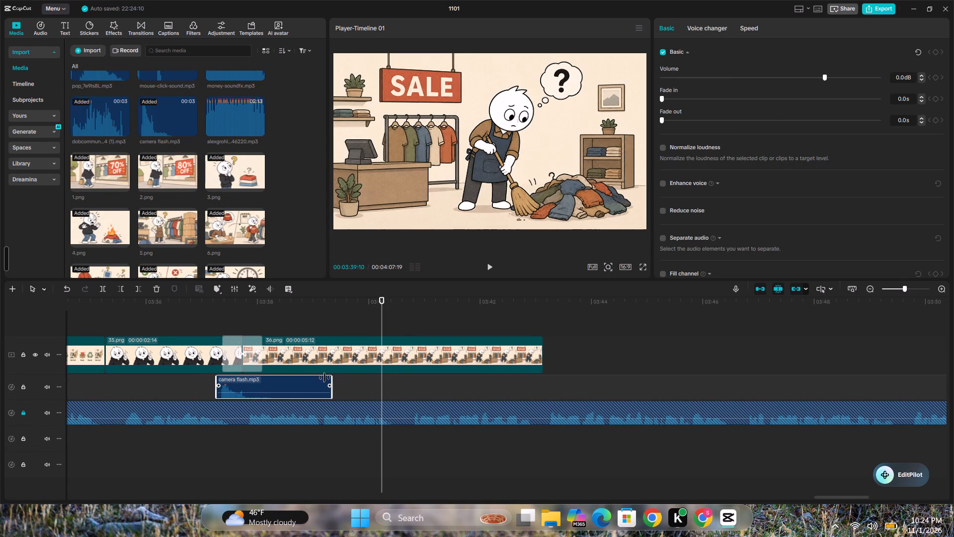
pyautogui.moveTo(324, 377); pyautogui.dragTo(254, 386)
# Lower the camera flash sound's volume to about -4.1 dB, move it below the narration in line with the transition, and preview it.
pyautogui.click(244, 393)
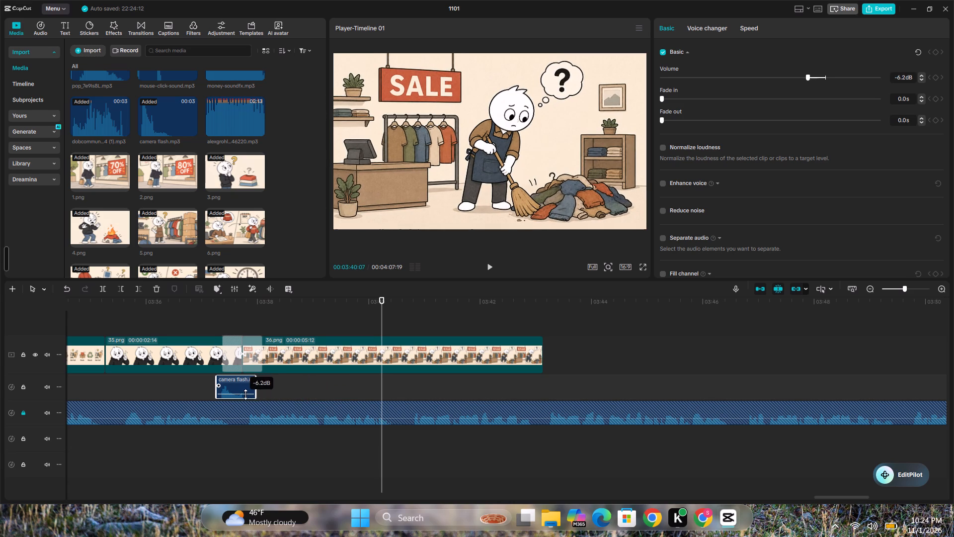
pyautogui.moveTo(242, 381); pyautogui.dragTo(246, 433)
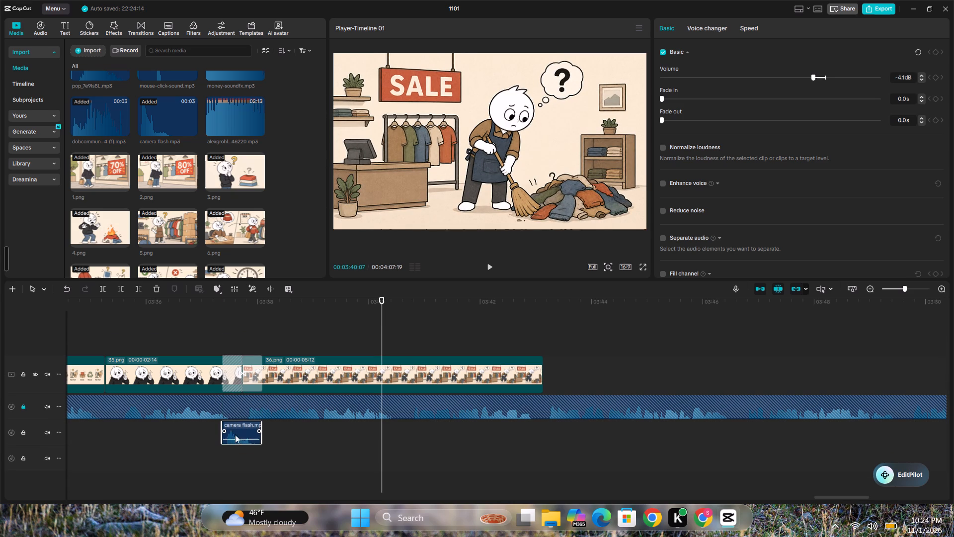
pyautogui.click(218, 437)
pyautogui.press('space')
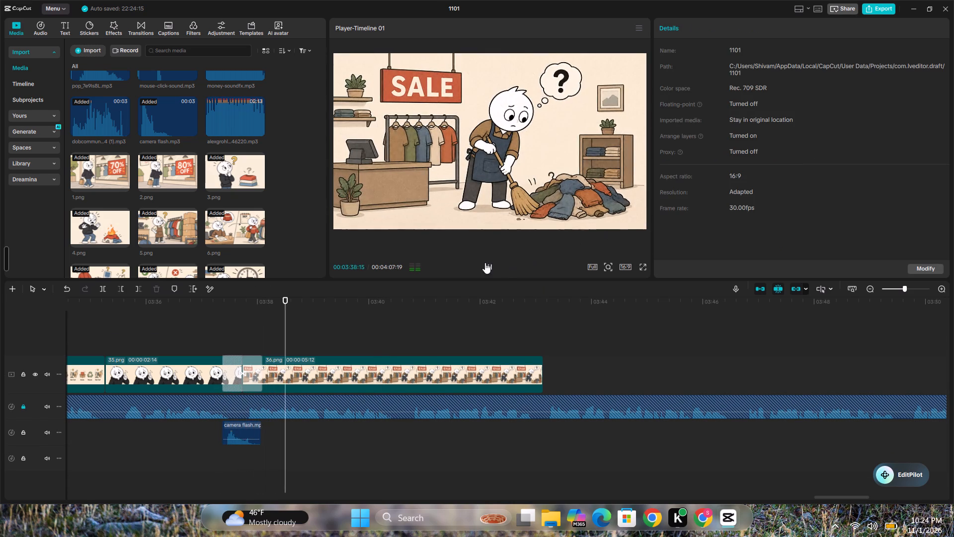
pyautogui.click(822, 494)
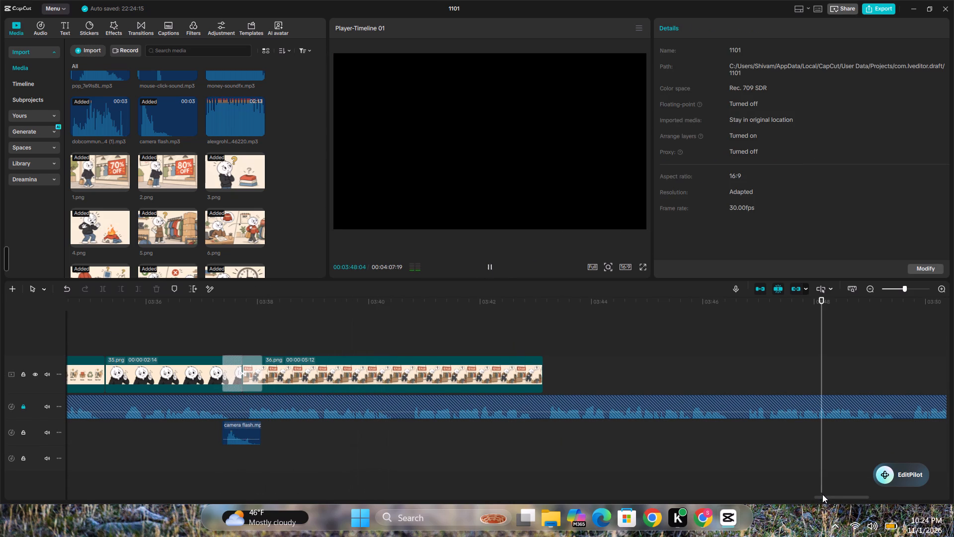
# Preview the end of the 36.png clip and place 37.png directly after it on the main track.
pyautogui.moveTo(823, 497); pyautogui.dragTo(830, 497)
pyautogui.click(375, 346)
pyautogui.press('space')
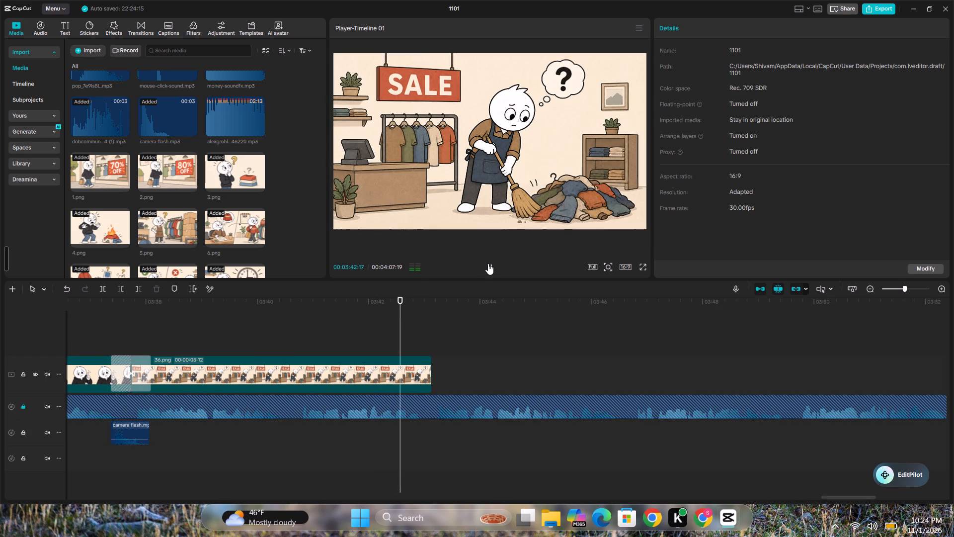
pyautogui.click(489, 264)
pyautogui.moveTo(821, 497); pyautogui.dragTo(855, 498)
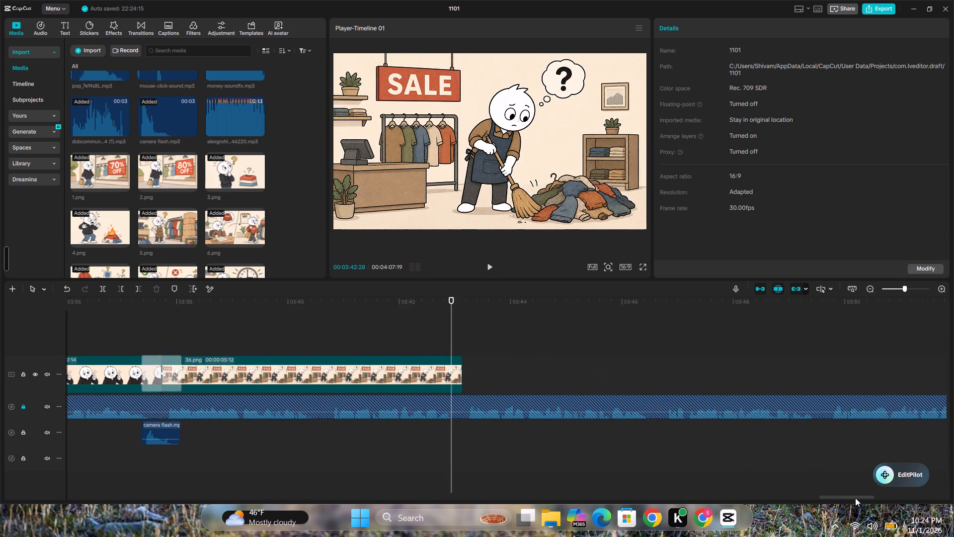
pyautogui.moveTo(855, 498); pyautogui.dragTo(860, 494)
pyautogui.scroll(-1, 183, 136)
pyautogui.scroll(1, 183, 136)
pyautogui.scroll(-3, 183, 136)
pyautogui.scroll(1, 188, 144)
pyautogui.scroll(-6, 187, 144)
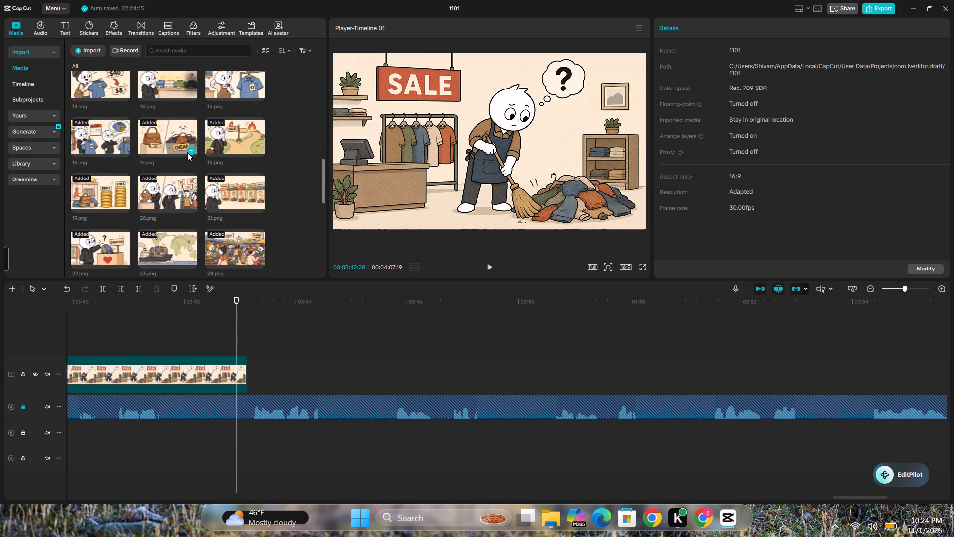
pyautogui.scroll(-6, 186, 169)
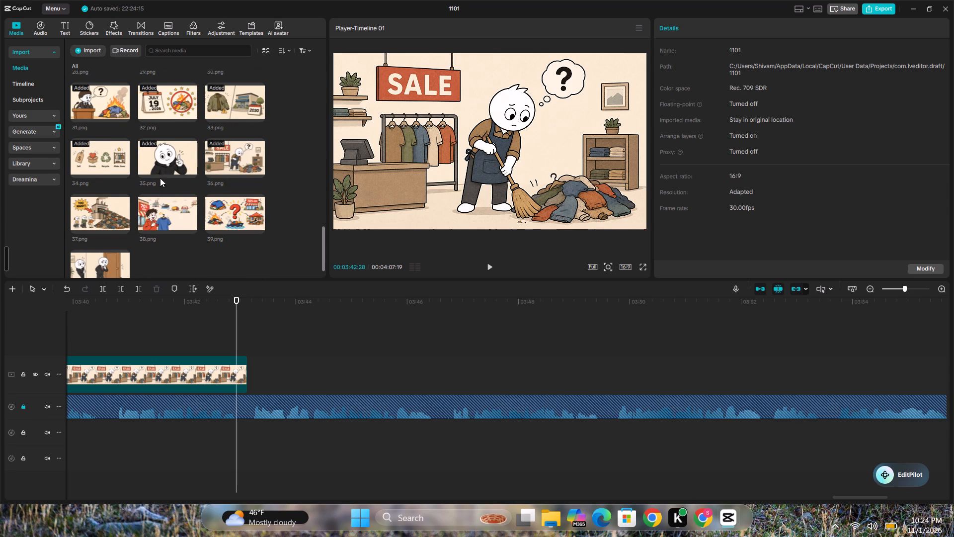
pyautogui.moveTo(87, 213); pyautogui.dragTo(251, 377)
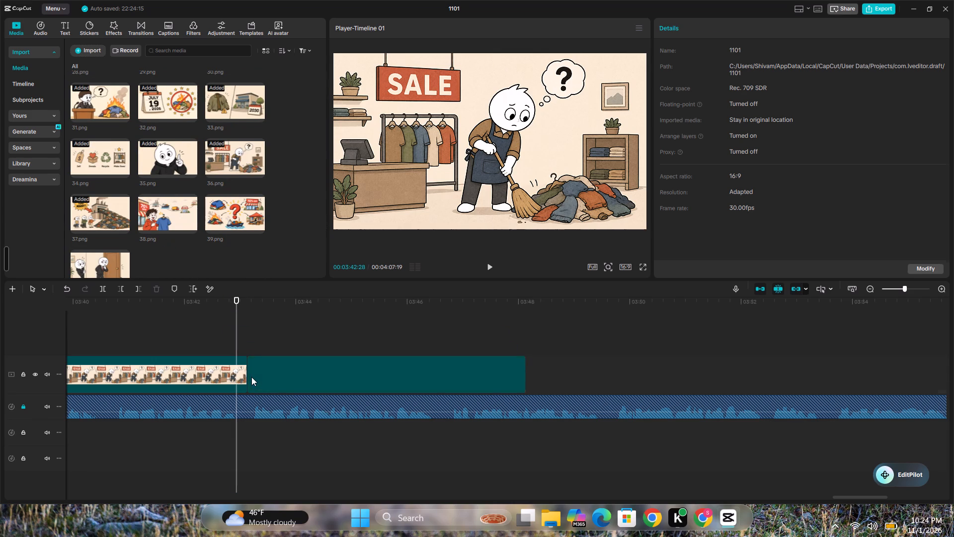
# Add a 100% scale keyframe at the start of the 37.png clip.
pyautogui.click(248, 347)
pyautogui.click(280, 388)
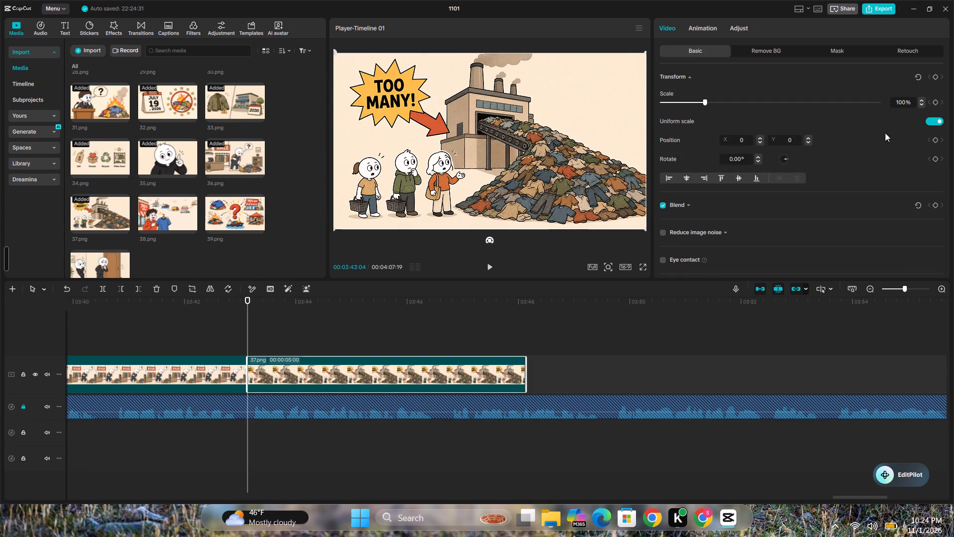
pyautogui.click(937, 101)
pyautogui.hotkey('alt', 'Tab')
pyautogui.scroll(-1, 193, 300)
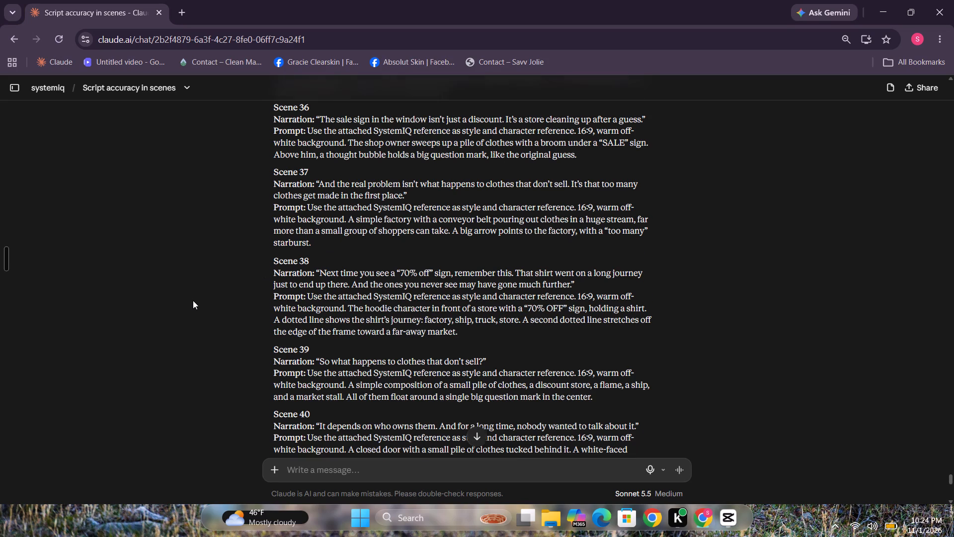
pyautogui.hotkey('alt', 'Tab')
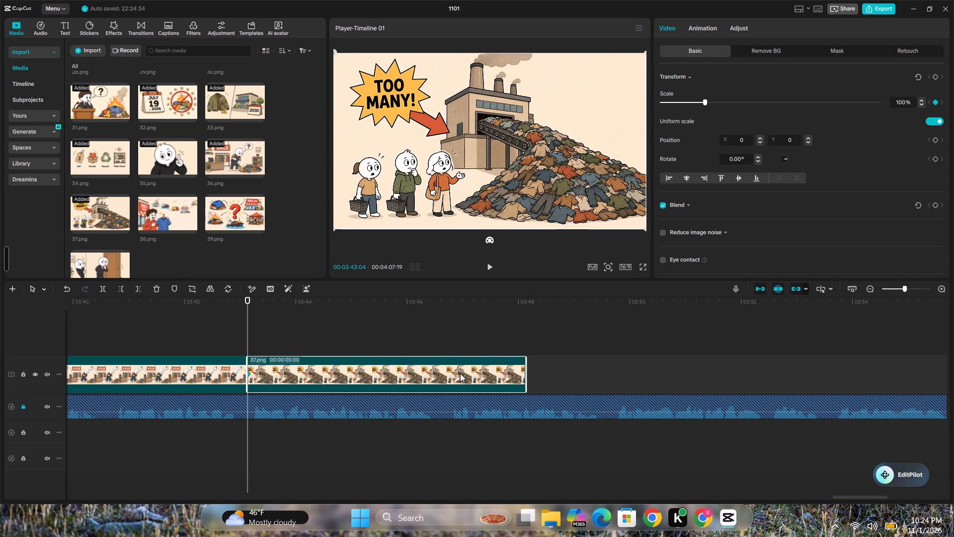
pyautogui.click(511, 328)
pyautogui.press('space')
pyautogui.press('space')
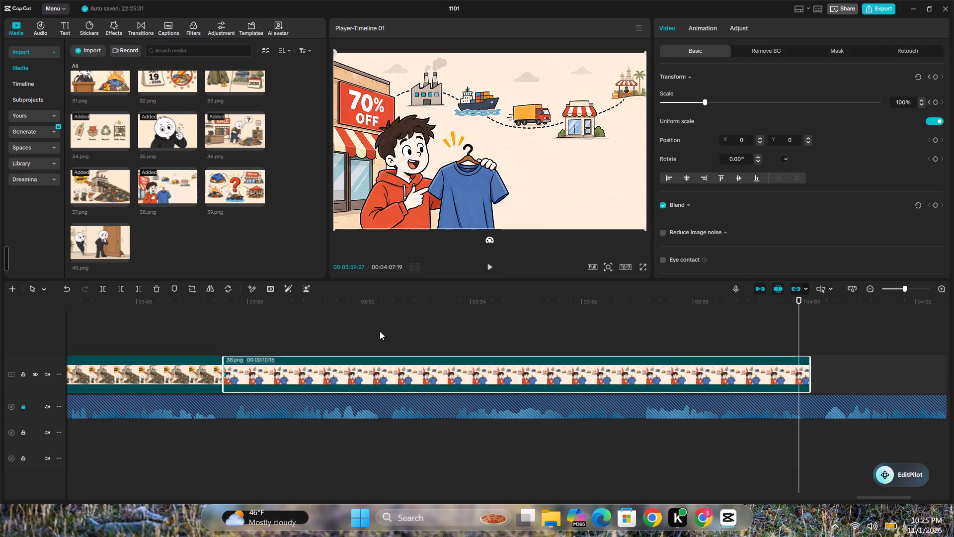
# Keyframe the 38.png clip's scale to 115% at 00:03:55:01 and to 100% at 00:04:00:00 near its end.
pyautogui.click(499, 344)
pyautogui.click(517, 371)
pyautogui.click(541, 349)
pyautogui.click(556, 373)
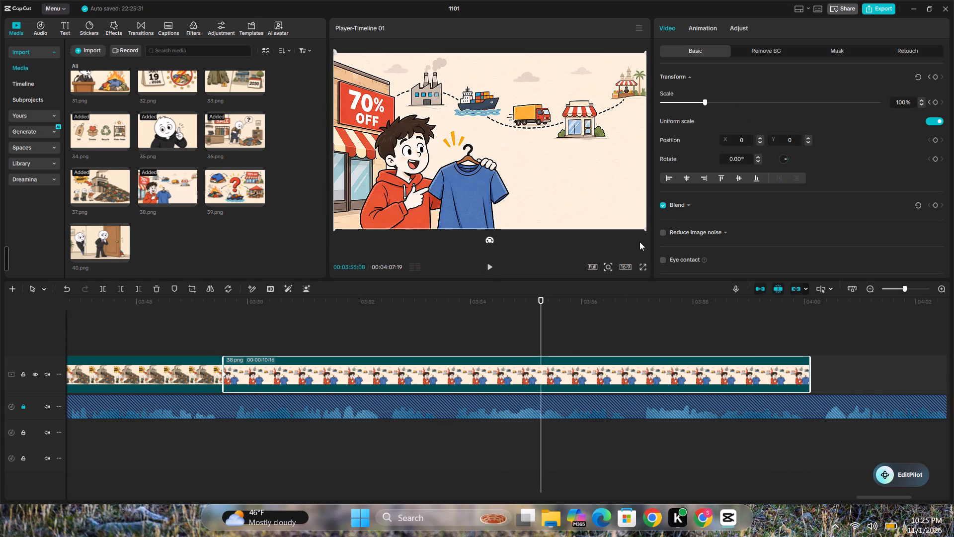
pyautogui.click(522, 344)
pyautogui.click(532, 360)
pyautogui.click(528, 345)
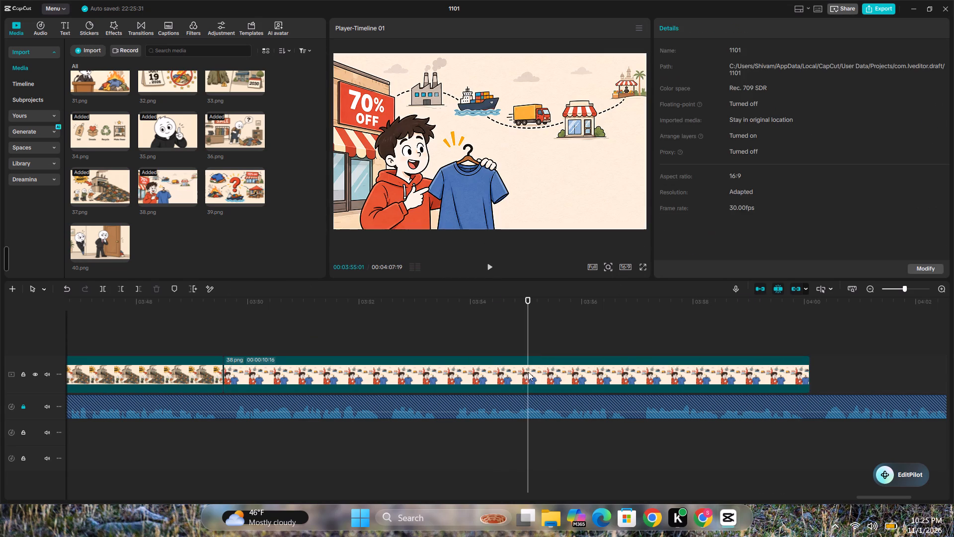
pyautogui.click(528, 374)
pyautogui.moveTo(703, 101); pyautogui.dragTo(706, 102)
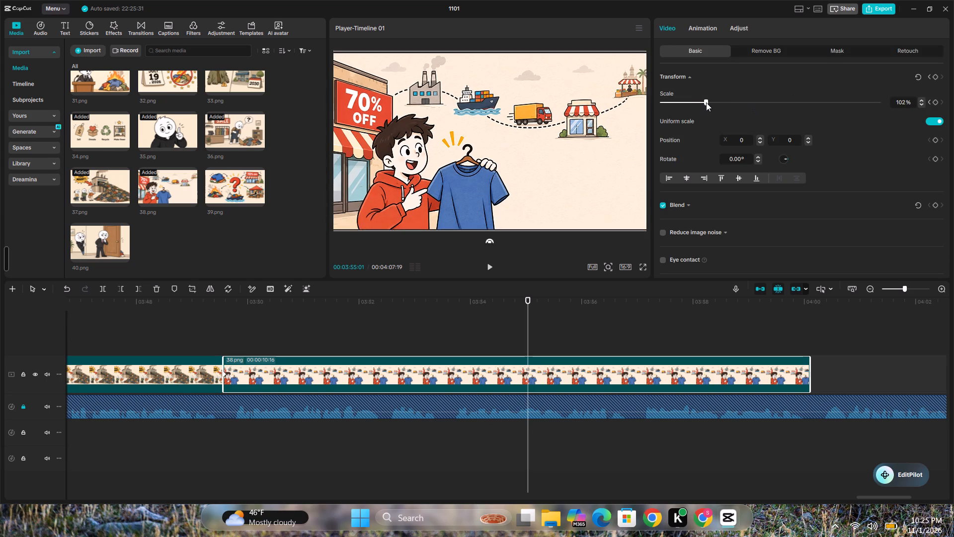
pyautogui.moveTo(706, 102); pyautogui.dragTo(710, 103)
pyautogui.click(805, 350)
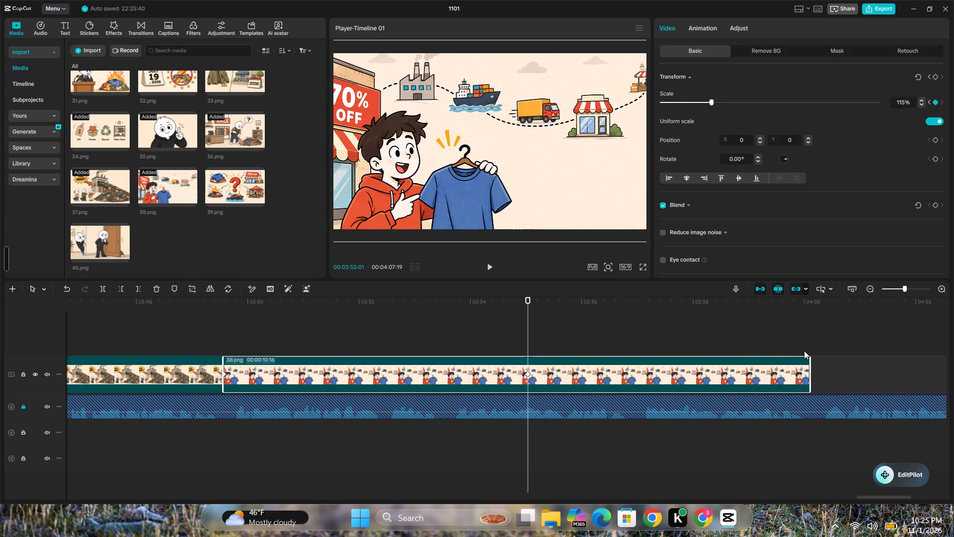
pyautogui.click(799, 373)
pyautogui.click(709, 99)
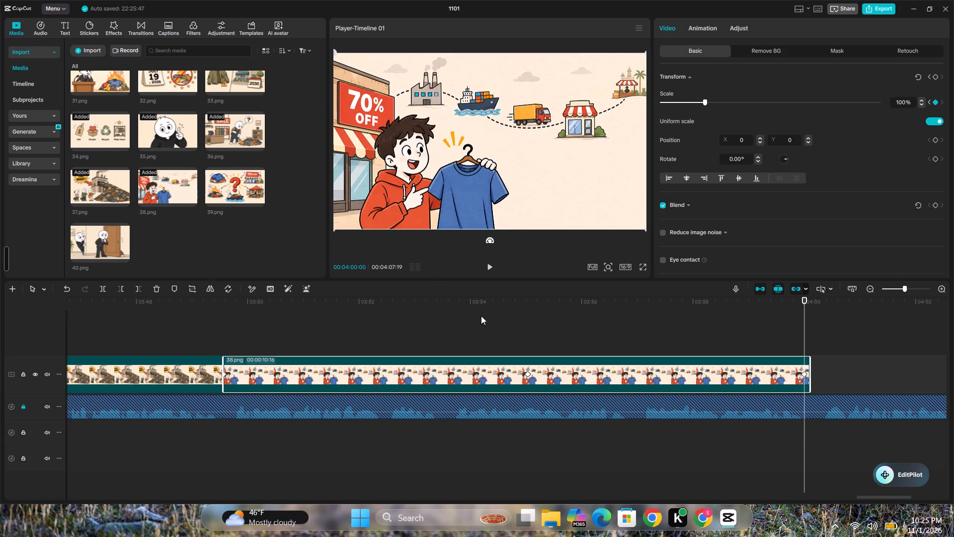
# Preview the 38.png clip's scale animation and step through its second half frame by frame.
pyautogui.click(470, 324)
pyautogui.press('space')
pyautogui.press('space')
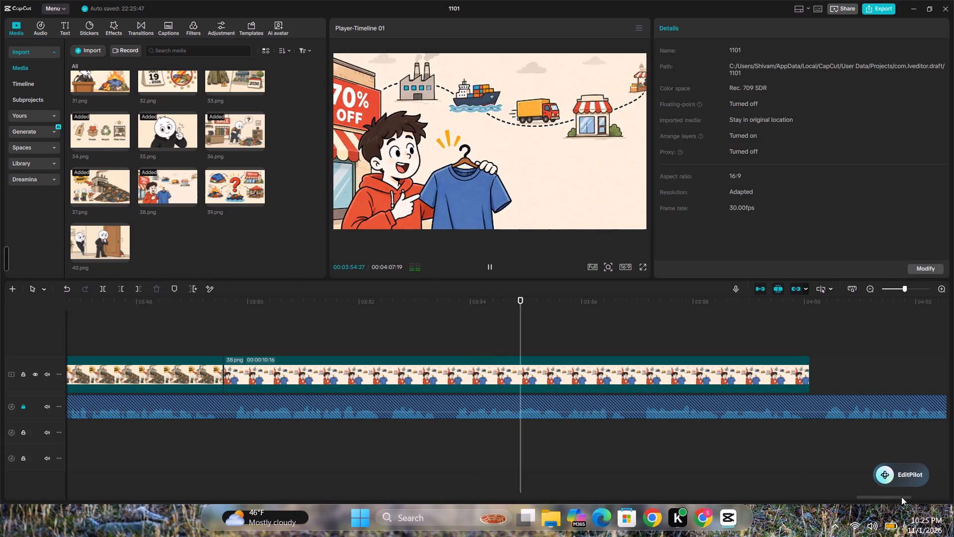
pyautogui.moveTo(885, 495); pyautogui.dragTo(890, 495)
pyautogui.moveTo(871, 496); pyautogui.dragTo(888, 497)
pyautogui.moveTo(870, 495); pyautogui.dragTo(892, 496)
pyautogui.moveTo(878, 497); pyautogui.dragTo(889, 496)
pyautogui.click(657, 386)
pyautogui.click(677, 328)
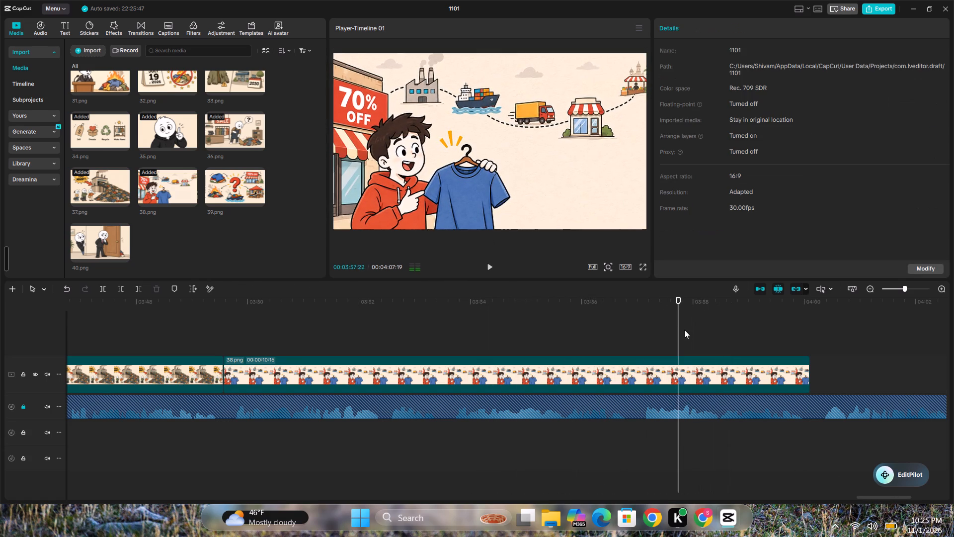
pyautogui.moveTo(874, 497); pyautogui.dragTo(786, 499)
pyautogui.moveTo(668, 473); pyautogui.dragTo(710, 465)
pyautogui.moveTo(710, 465); pyautogui.dragTo(711, 465)
pyautogui.press('Right')
pyautogui.press('Right')
pyautogui.press('Right')
pyautogui.press('Right')
pyautogui.press('Right')
pyautogui.press('Right')
pyautogui.press('Right')
pyautogui.press('Right')
pyautogui.press('Right')
pyautogui.press('Right')
pyautogui.press('Right')
pyautogui.press('Right')
pyautogui.press('Right')
pyautogui.press('Right')
pyautogui.press('Right')
pyautogui.press('Right')
pyautogui.press('Right')
pyautogui.press('Right')
pyautogui.press('Right')
pyautogui.press('Right')
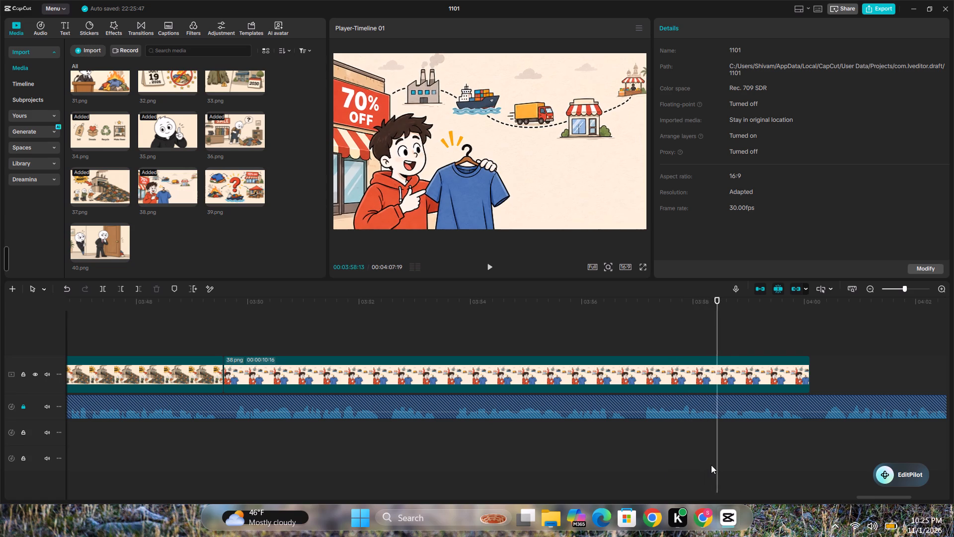
pyautogui.click(556, 462)
pyautogui.click(550, 450)
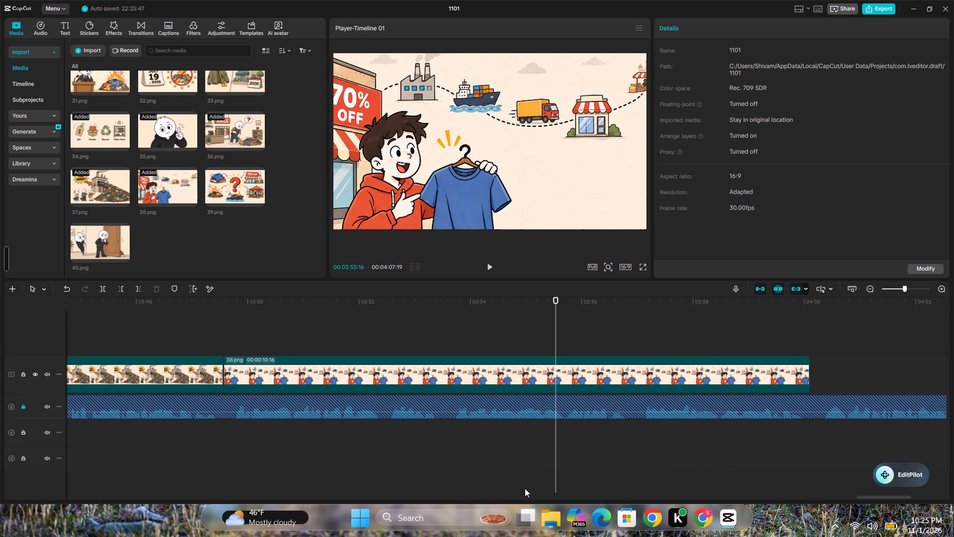
# Place 39.png directly after the 38.png clip on the main track and shorten it to 00:00:04:08.
pyautogui.moveTo(533, 497); pyautogui.dragTo(849, 502)
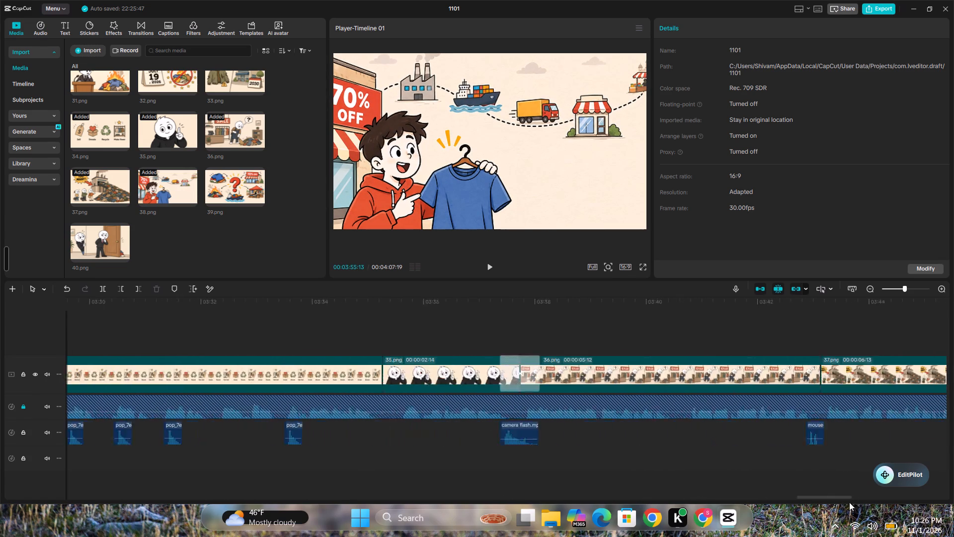
pyautogui.moveTo(849, 502); pyautogui.dragTo(890, 500)
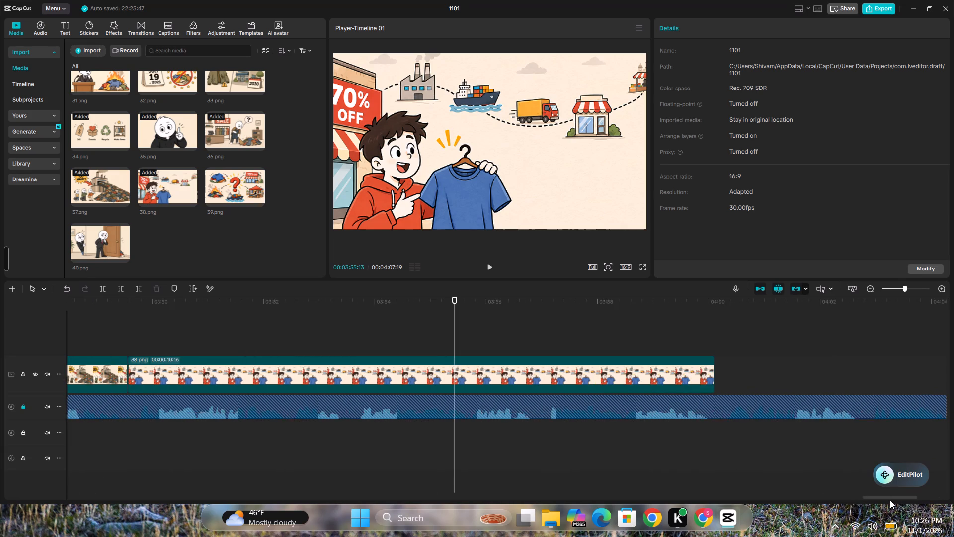
pyautogui.moveTo(890, 500); pyautogui.dragTo(913, 499)
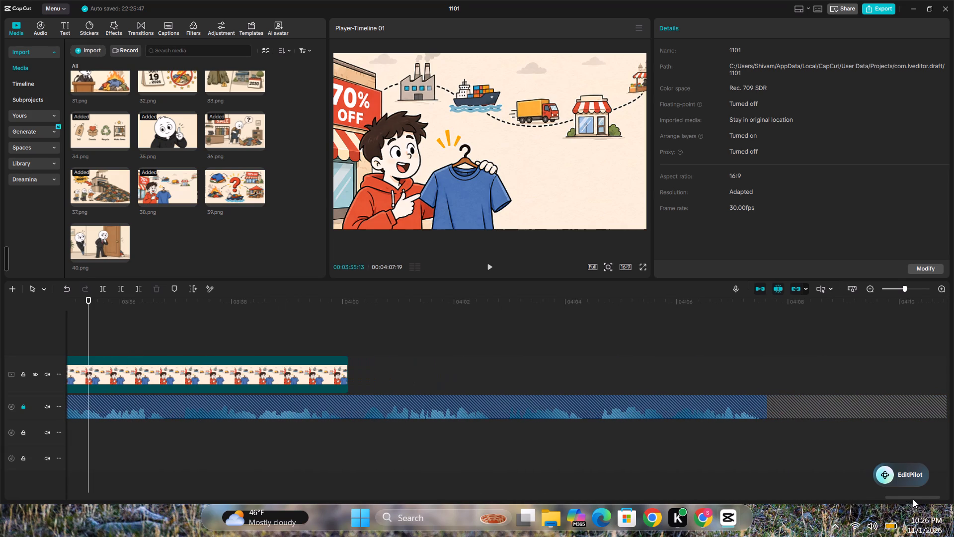
pyautogui.moveTo(913, 499); pyautogui.dragTo(911, 499)
pyautogui.moveTo(231, 186); pyautogui.dragTo(410, 381)
pyautogui.moveTo(650, 366); pyautogui.dragTo(639, 366)
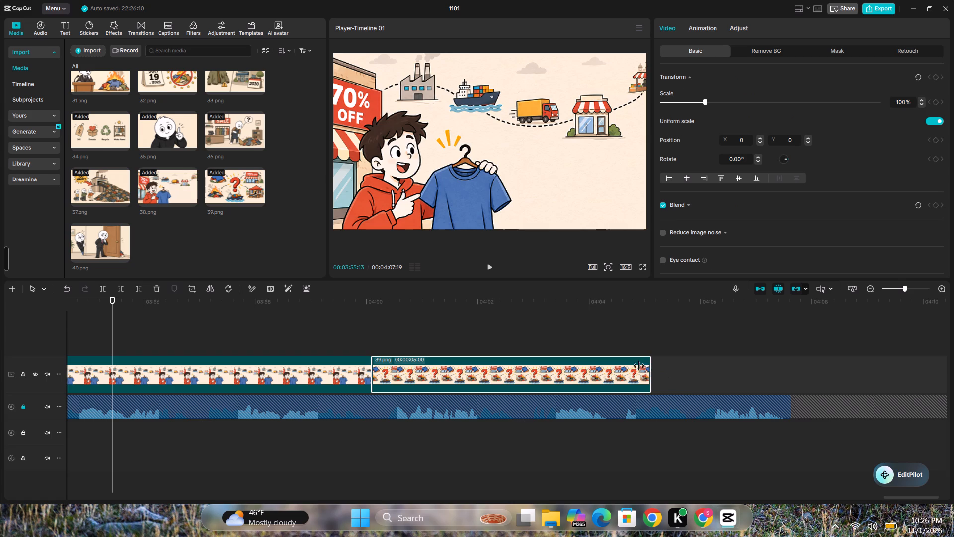
pyautogui.moveTo(639, 366); pyautogui.dragTo(610, 370)
# Place 40.png directly after the 39.png clip and trim it to 00:00:03:23, slightly past the narration's end.
pyautogui.moveTo(112, 238); pyautogui.dragTo(679, 366)
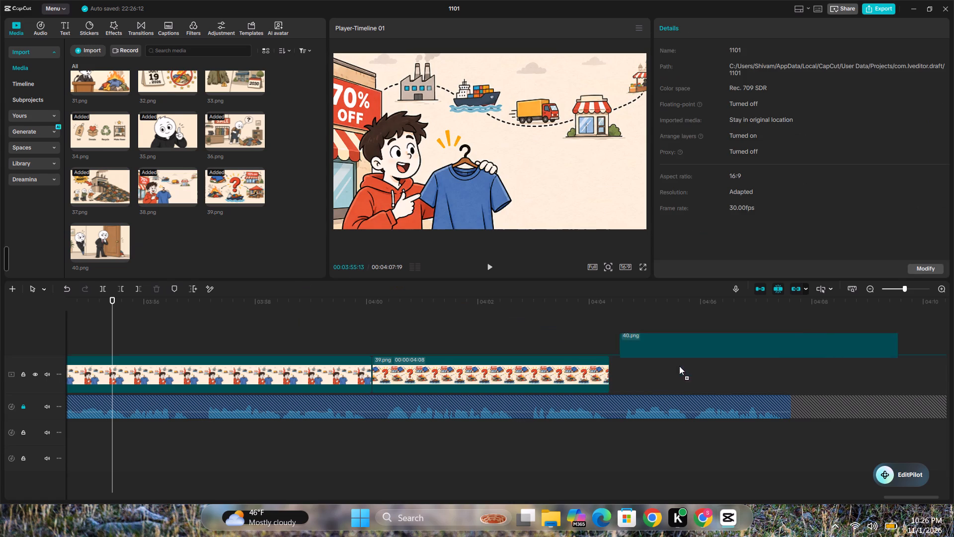
pyautogui.moveTo(679, 366); pyautogui.dragTo(655, 379)
pyautogui.click(892, 364)
pyautogui.click(886, 364)
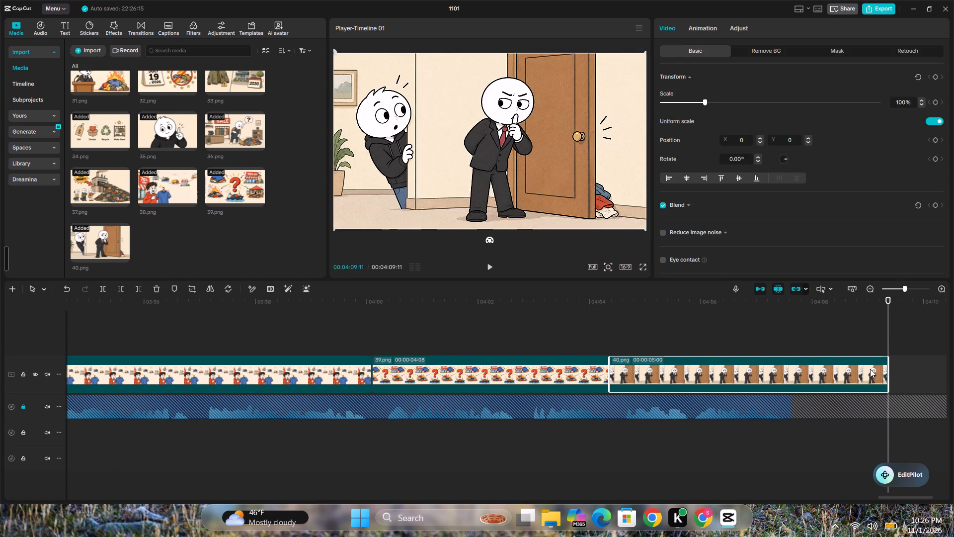
pyautogui.moveTo(887, 364); pyautogui.dragTo(791, 379)
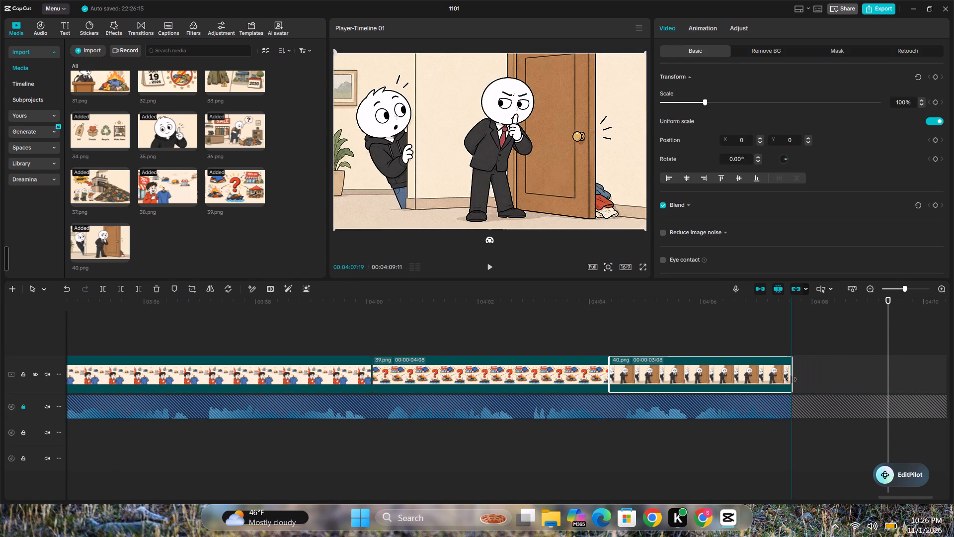
pyautogui.moveTo(791, 379); pyautogui.dragTo(817, 378)
# Keyframe the 40.png clip's scale from 100% at its start to 111% at 00:04:08:01.
pyautogui.click(612, 351)
pyautogui.click(632, 370)
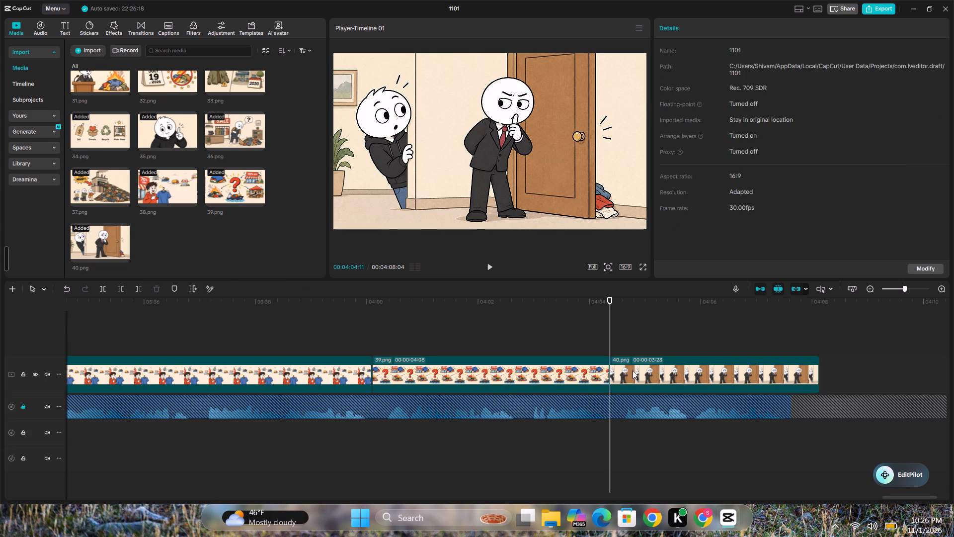
pyautogui.click(935, 103)
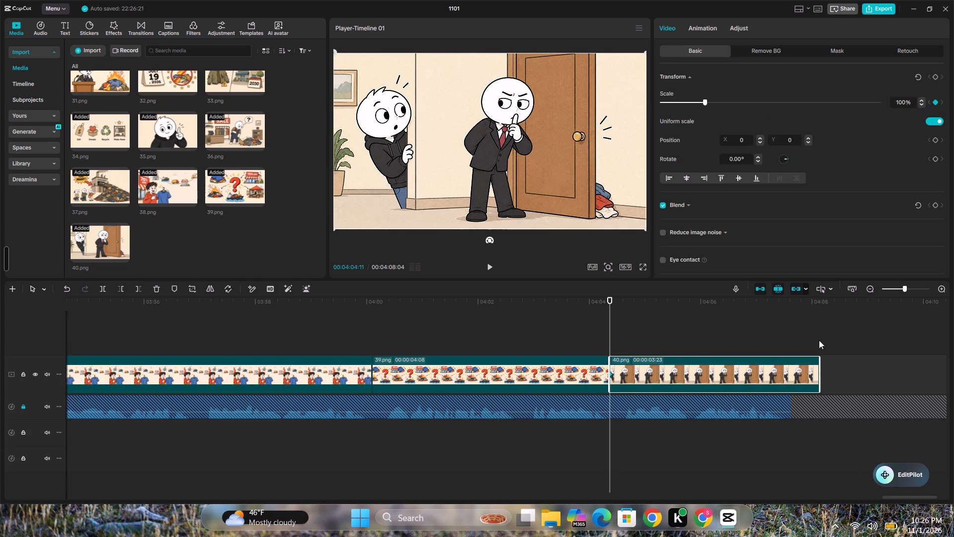
pyautogui.click(813, 348)
pyautogui.click(805, 369)
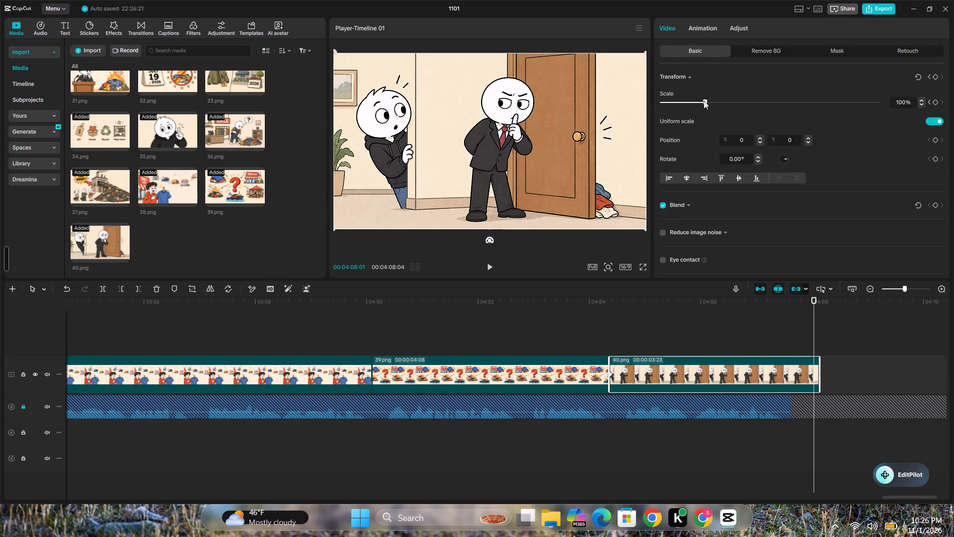
pyautogui.moveTo(703, 101); pyautogui.dragTo(710, 101)
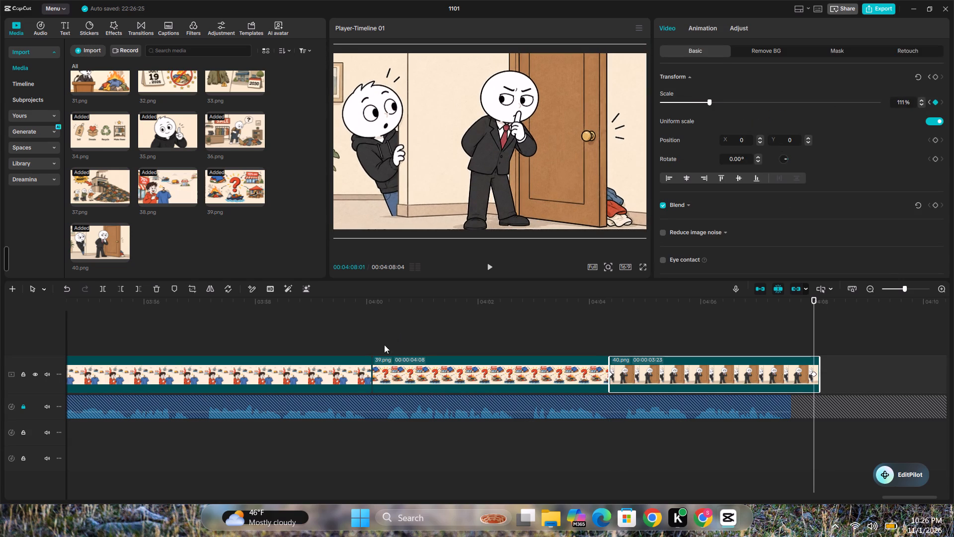
# Keyframe the 39.png clip's scale from 100% at its start to a slight enlargement at 00:04:04:09.
pyautogui.click(373, 350)
pyautogui.click(398, 375)
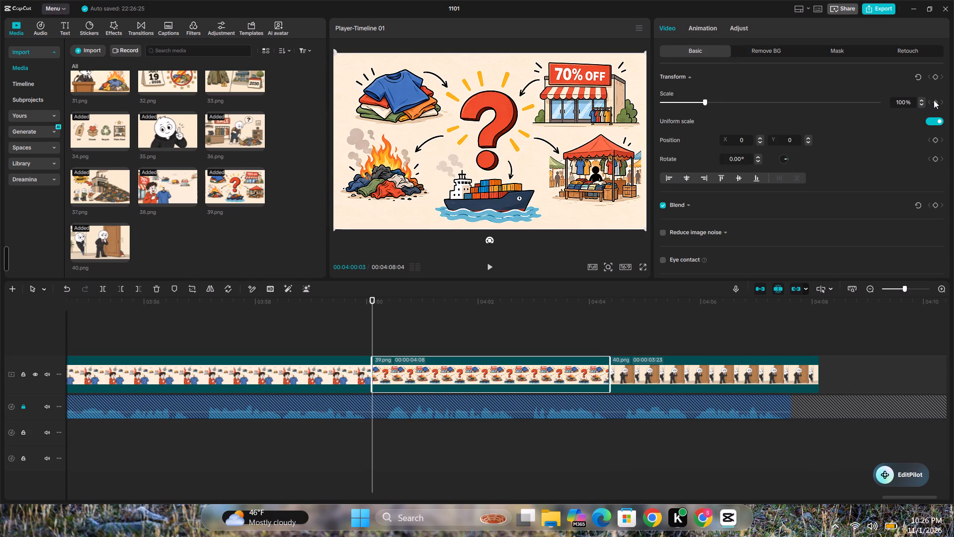
pyautogui.click(934, 100)
pyautogui.click(606, 346)
pyautogui.click(595, 366)
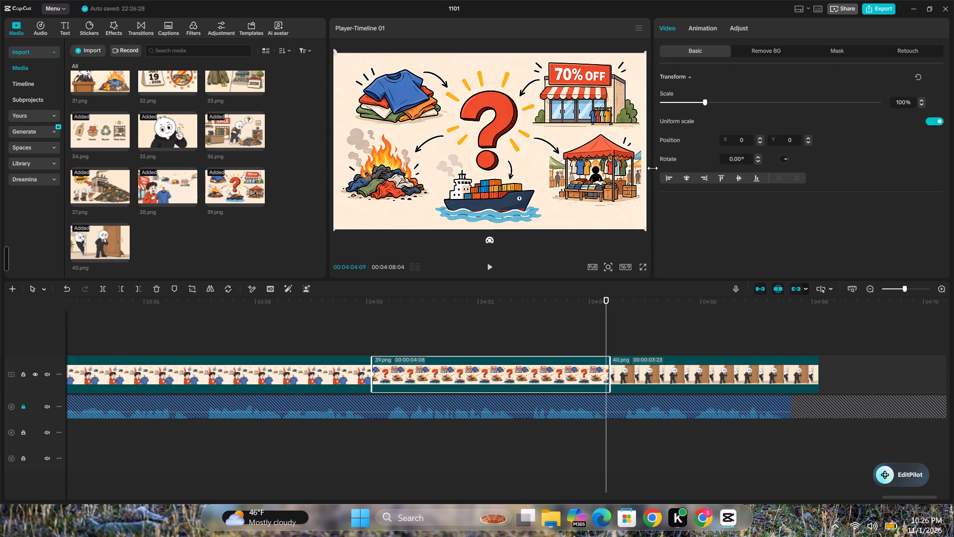
pyautogui.click(705, 100)
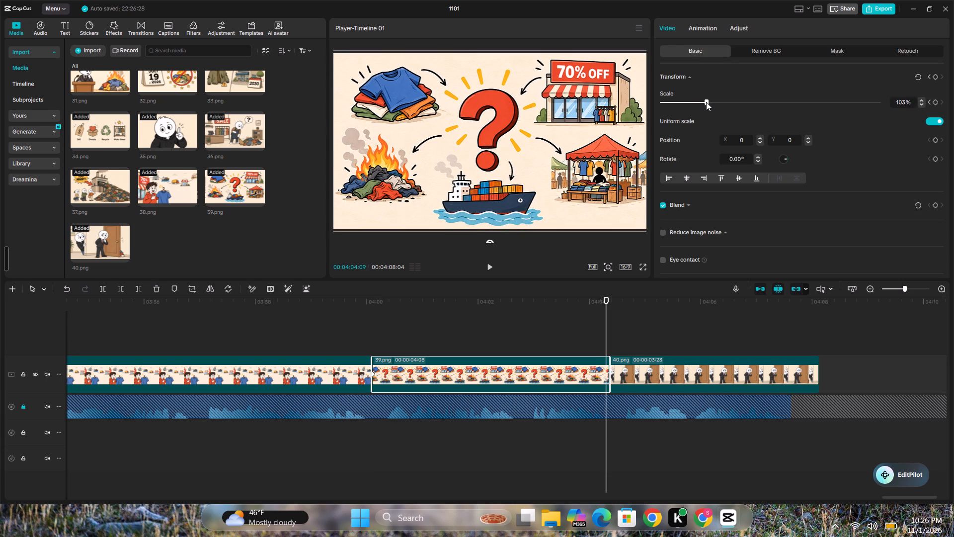
# Play the start of the 39.png clip and add a Comic Cut transition between 38.png and 39.png.
pyautogui.click(337, 339)
pyautogui.press('space')
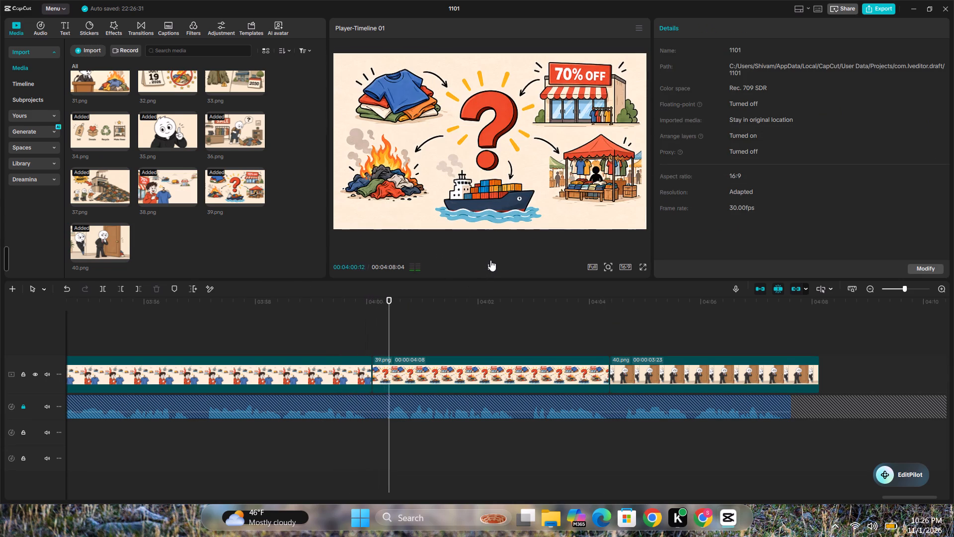
pyautogui.click(491, 265)
pyautogui.scroll(7, 128, 160)
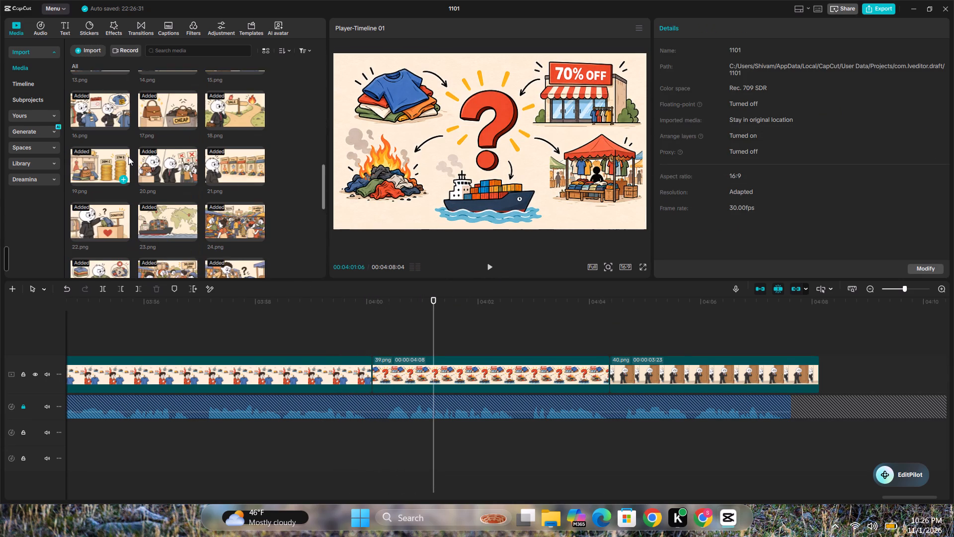
pyautogui.scroll(-11, 130, 156)
pyautogui.scroll(20, 130, 153)
pyautogui.scroll(2, 130, 153)
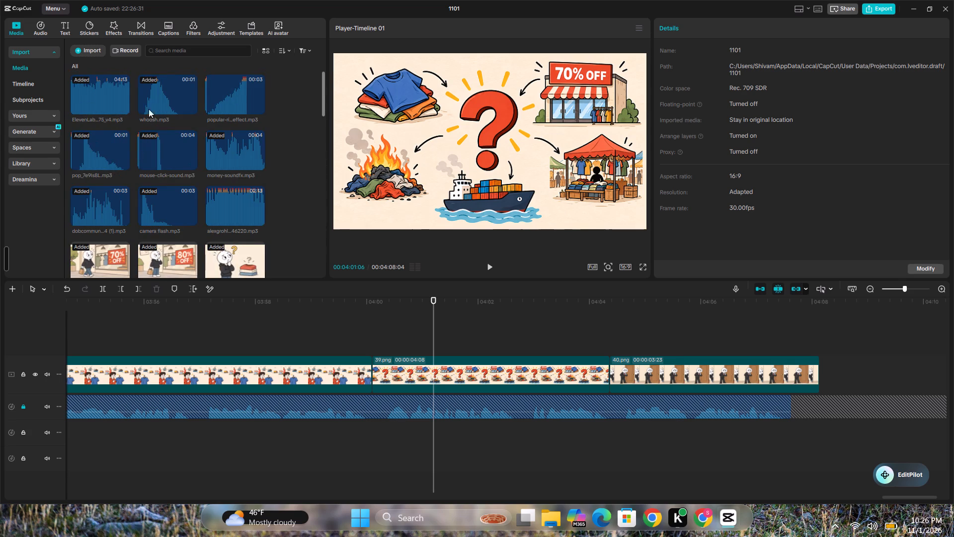
pyautogui.click(144, 26)
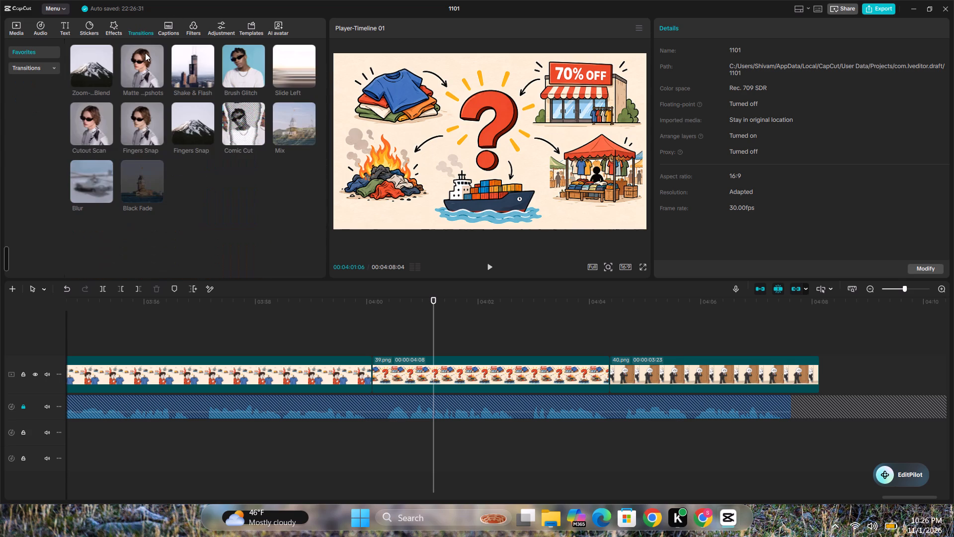
pyautogui.press('space')
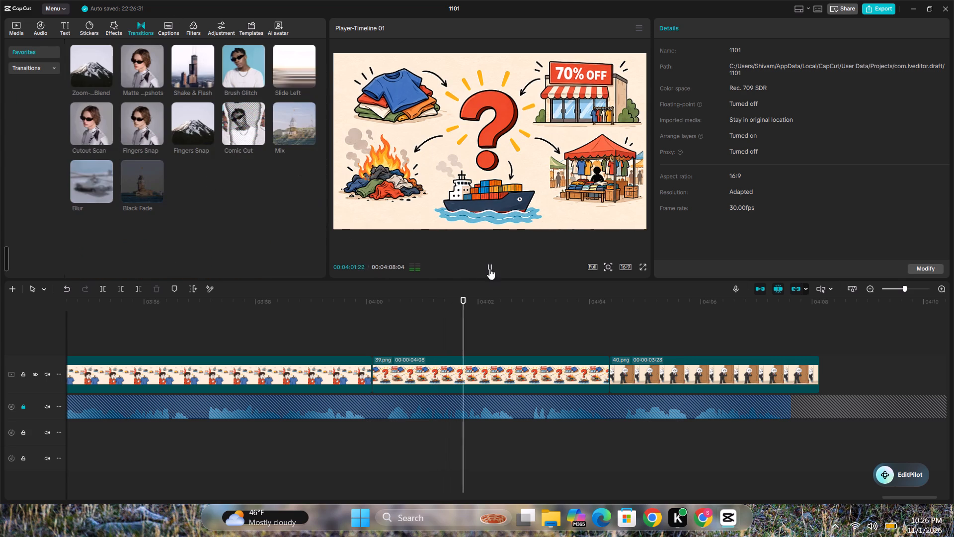
pyautogui.click(490, 262)
pyautogui.click(356, 325)
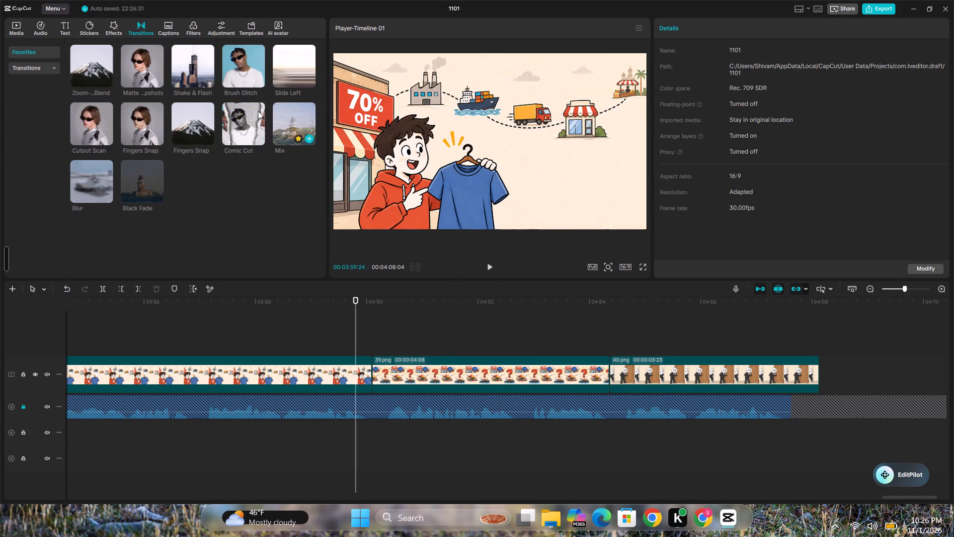
pyautogui.moveTo(240, 126); pyautogui.dragTo(354, 367)
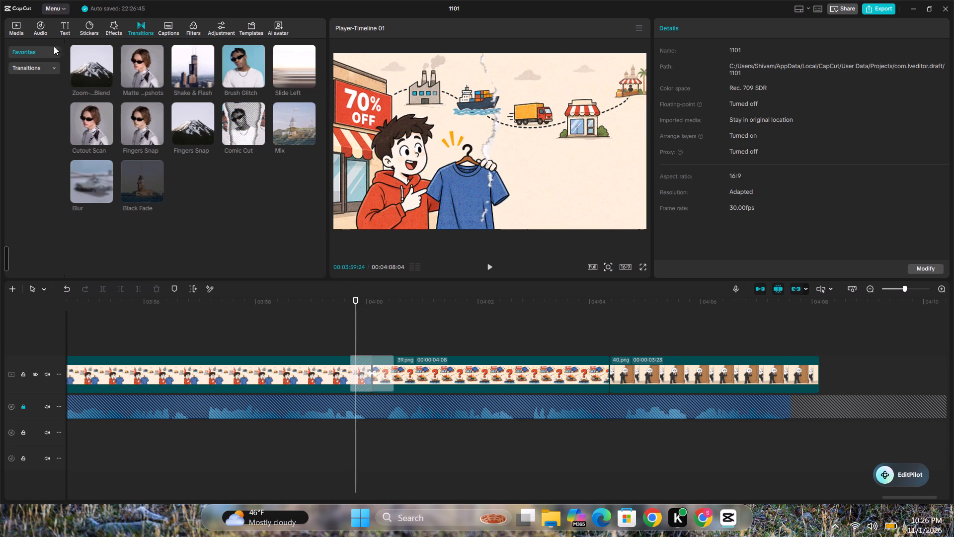
# Add the paper-bag-rustling sound beneath the 38.png to 39.png transition, trim both its ends, and lower its volume to -9.7 dB.
pyautogui.click(17, 25)
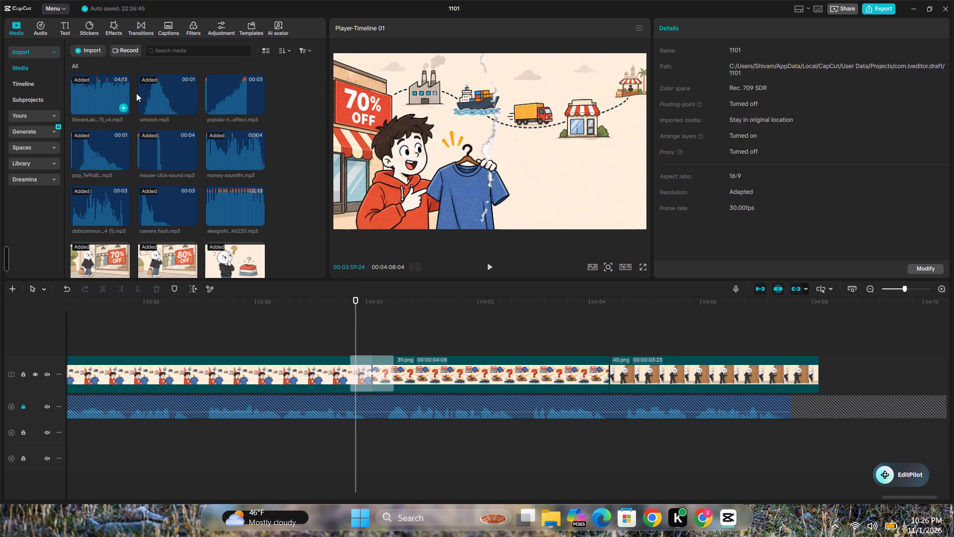
pyautogui.moveTo(103, 204); pyautogui.dragTo(335, 411)
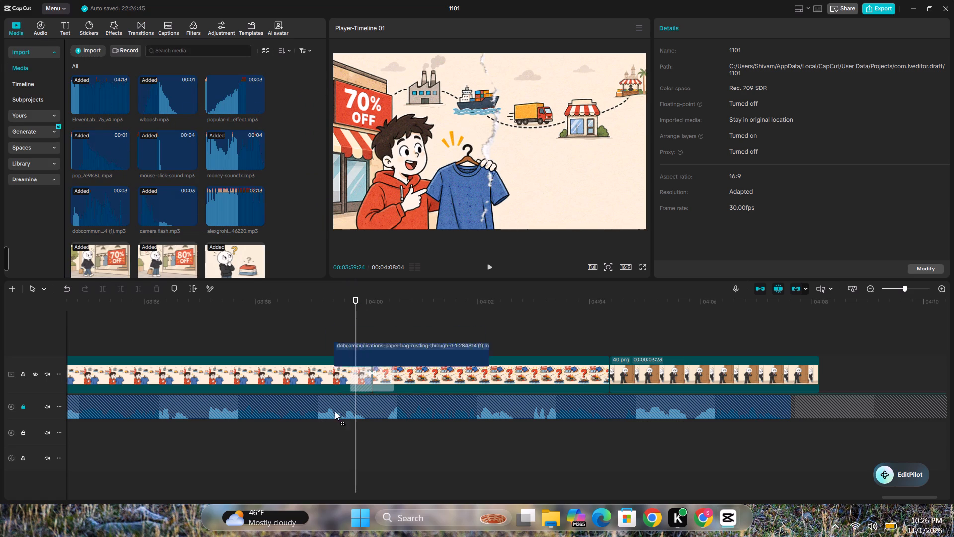
pyautogui.moveTo(335, 411); pyautogui.dragTo(318, 456)
pyautogui.moveTo(472, 448); pyautogui.dragTo(440, 450)
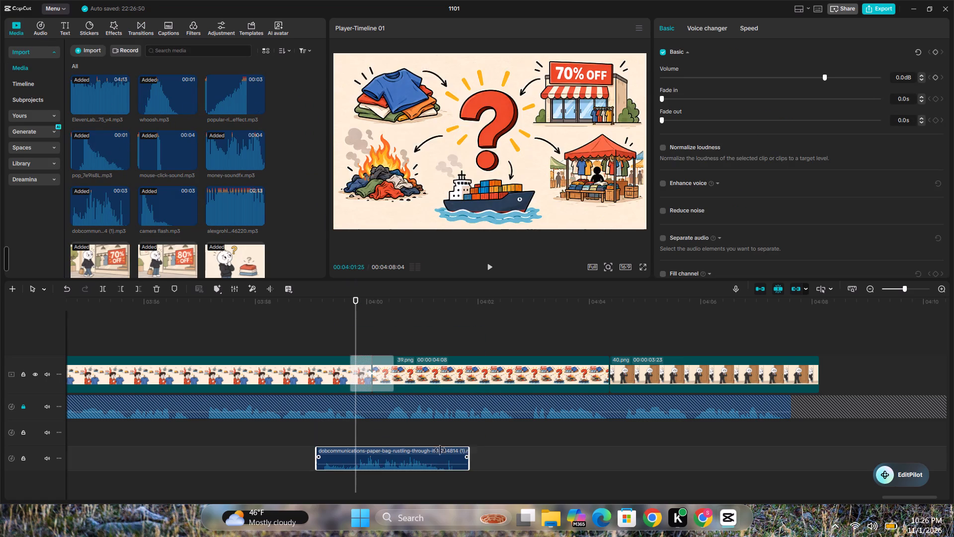
pyautogui.moveTo(440, 450); pyautogui.dragTo(412, 455)
pyautogui.moveTo(316, 450); pyautogui.dragTo(374, 454)
pyautogui.click(391, 465)
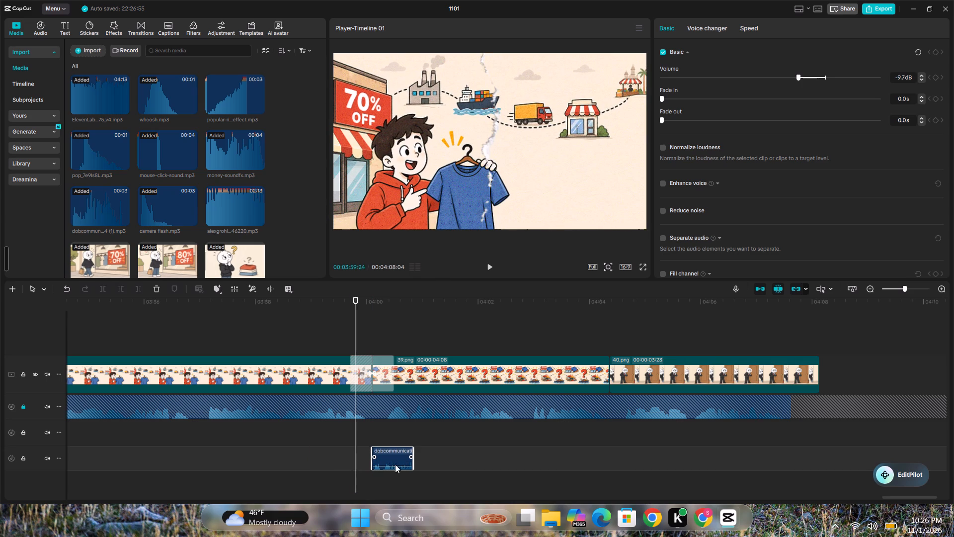
# Raise the paper-bag-rustling sound to -5.1 dB, move it directly under the narration aligned with the 38.png to 39.png transition, and play it.
pyautogui.click(397, 465)
pyautogui.moveTo(395, 455); pyautogui.dragTo(371, 417)
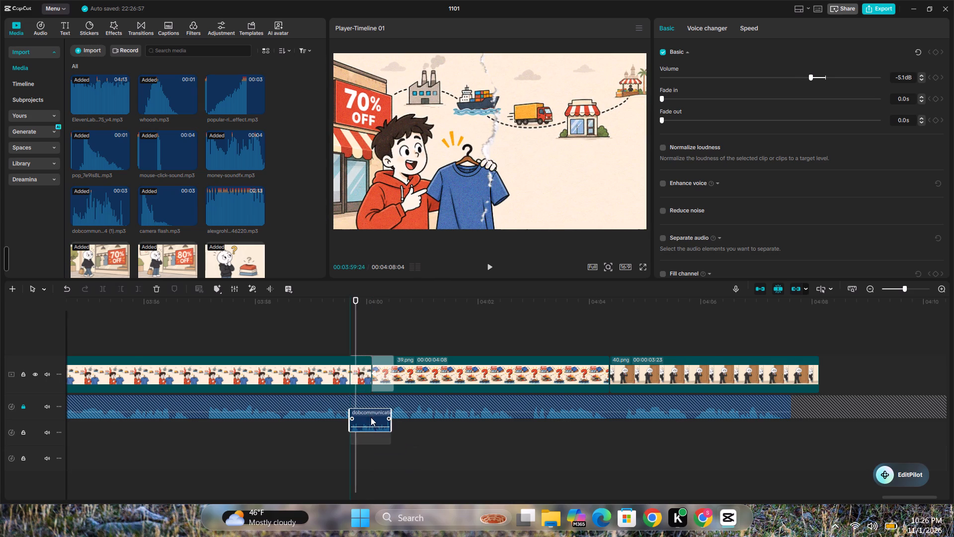
pyautogui.moveTo(371, 417); pyautogui.dragTo(370, 419)
pyautogui.click(337, 421)
pyautogui.press('space')
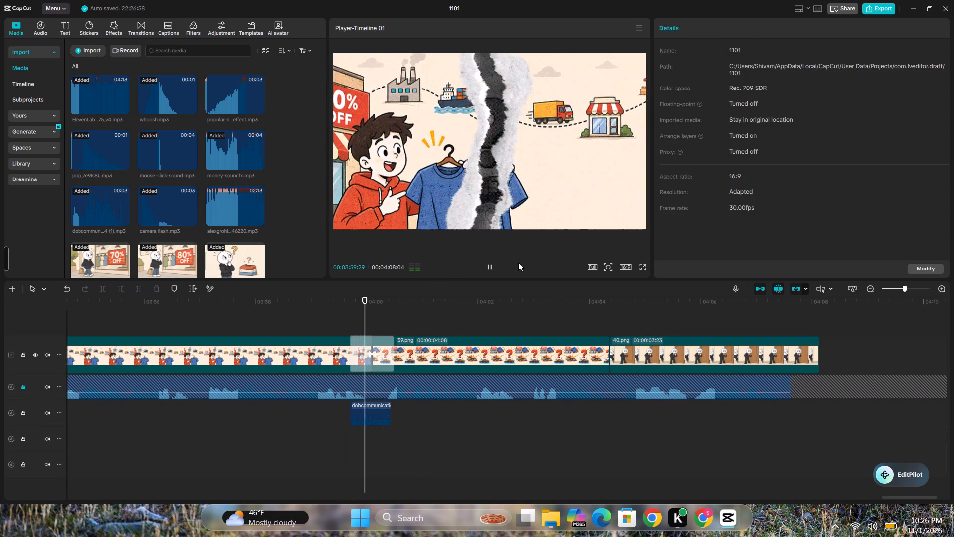
pyautogui.click(895, 500)
pyautogui.moveTo(805, 454); pyautogui.dragTo(822, 457)
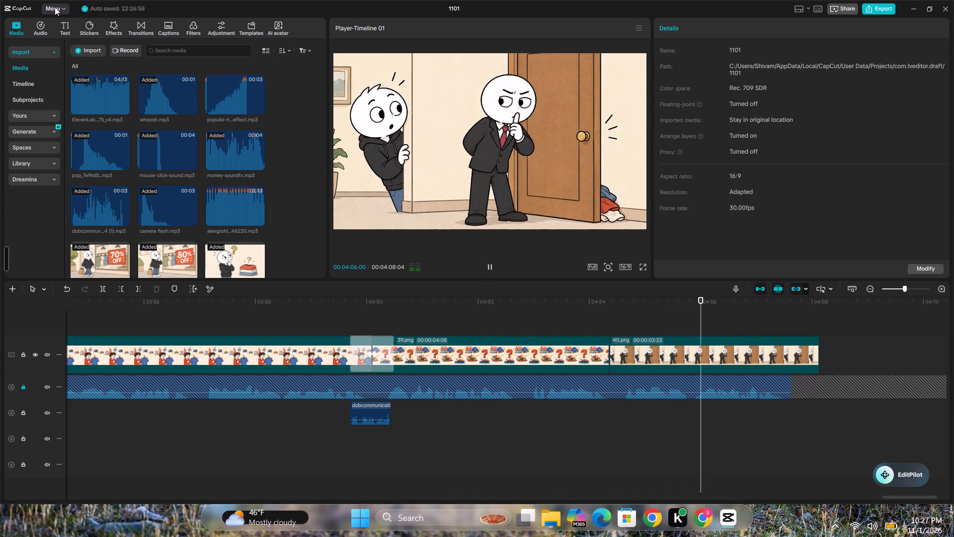
# Add a Mix transition between 39.png and 40.png and play to the end of the video.
pyautogui.click(133, 28)
pyautogui.moveTo(293, 117); pyautogui.dragTo(611, 357)
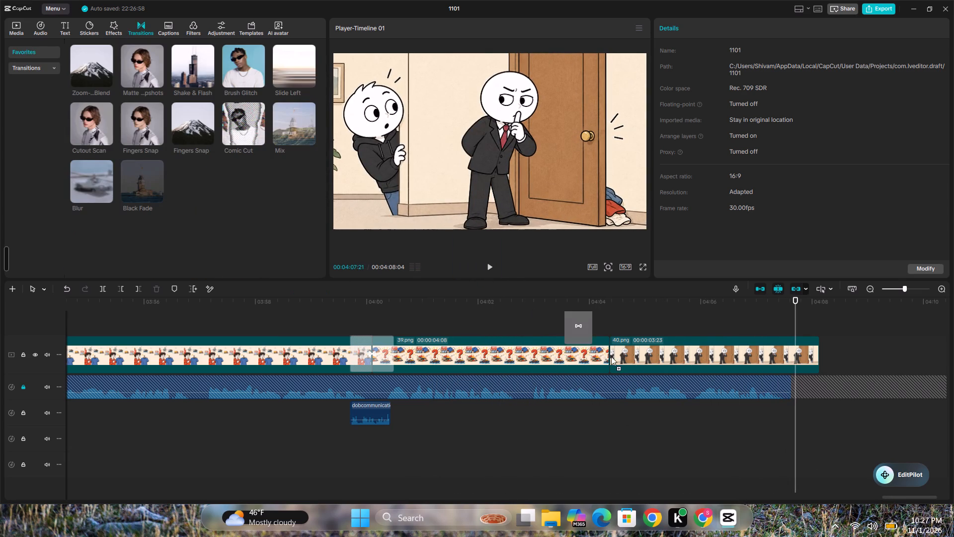
pyautogui.moveTo(611, 357); pyautogui.dragTo(604, 361)
pyautogui.press('space')
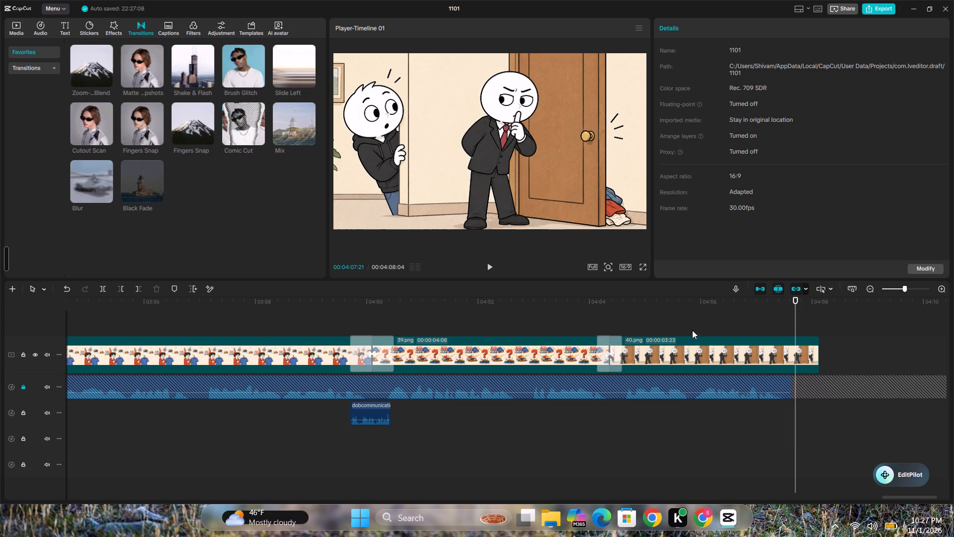
pyautogui.press('space')
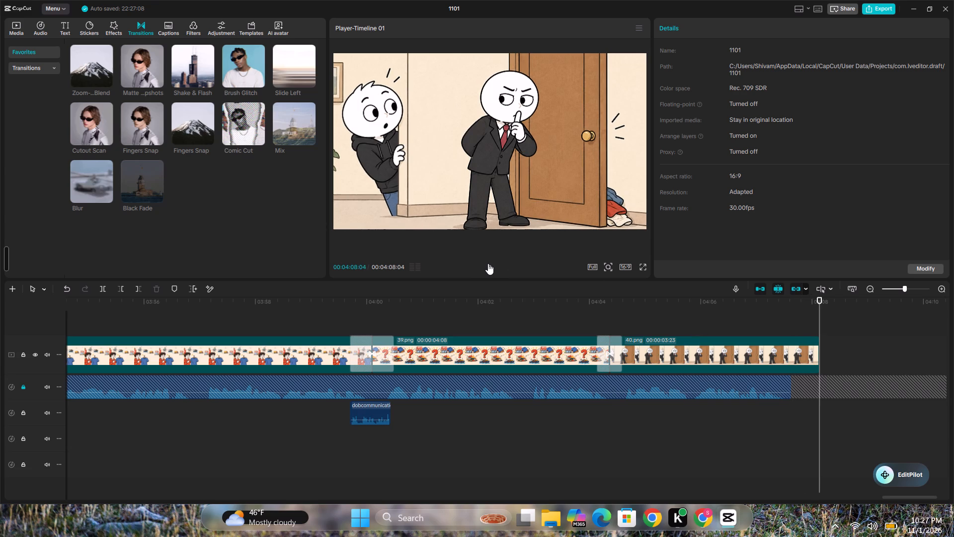
# Extend the end of the 40.png clip past the narration to a length of 00:00:04:10.
pyautogui.click(791, 353)
pyautogui.moveTo(819, 351); pyautogui.dragTo(849, 351)
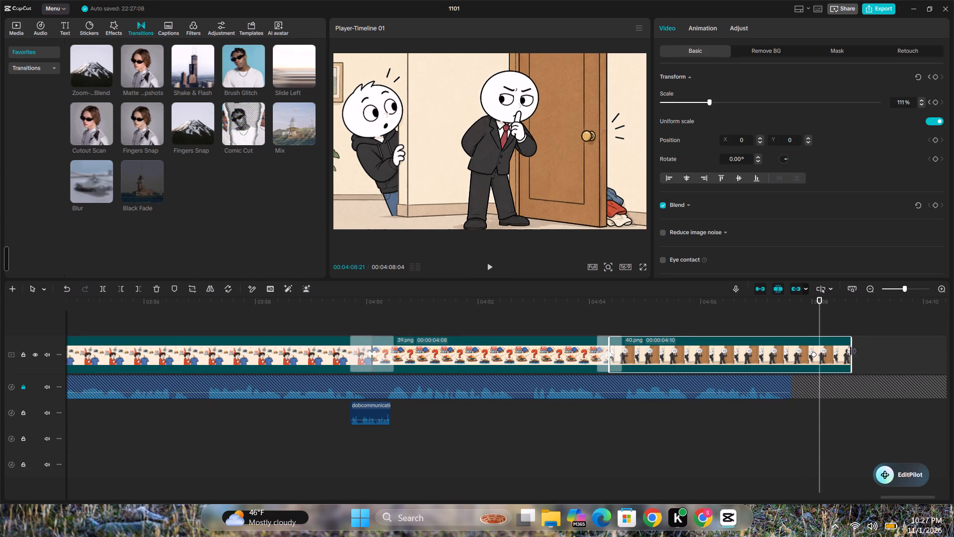
# Apply the Fade Out exit animation to the 40.png clip, lengthen its duration, and play the ending.
pyautogui.click(715, 27)
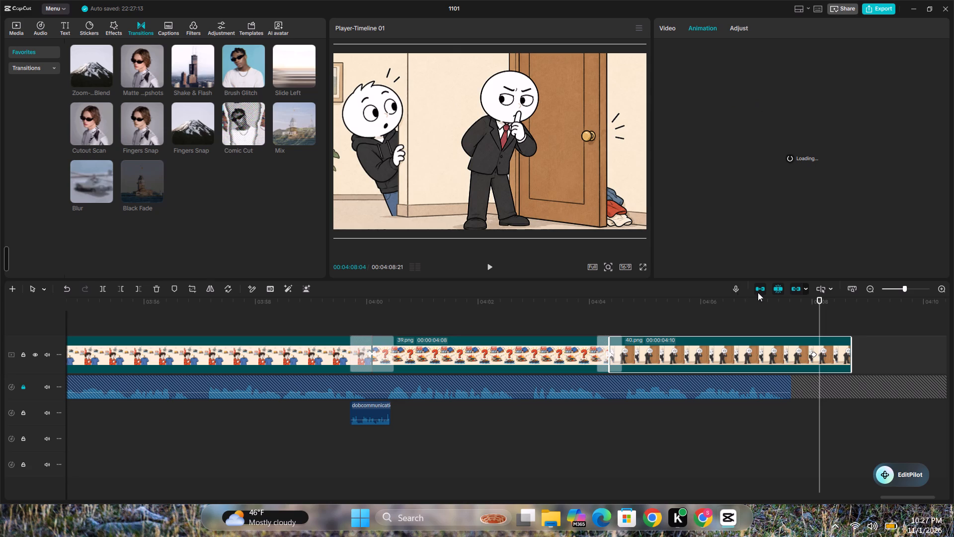
pyautogui.click(665, 25)
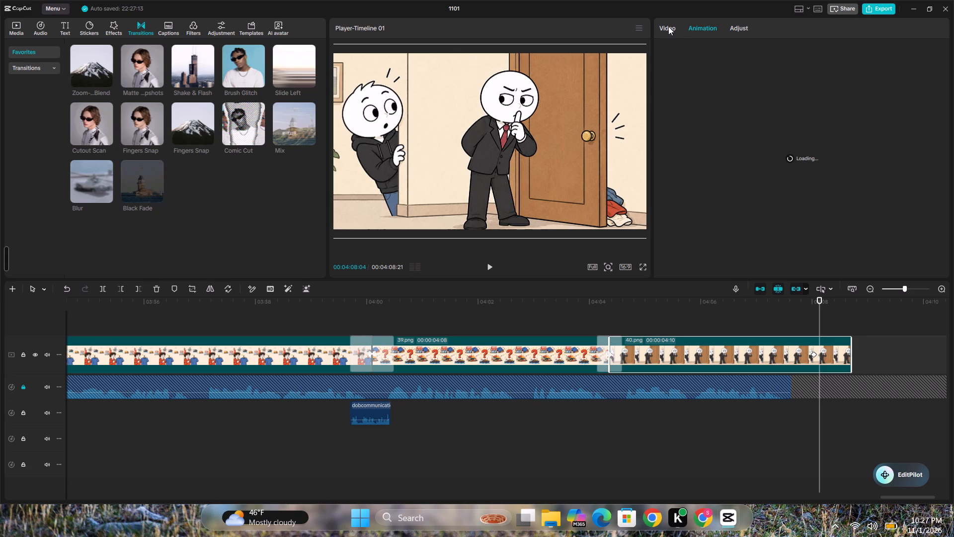
pyautogui.click(671, 27)
pyautogui.click(702, 29)
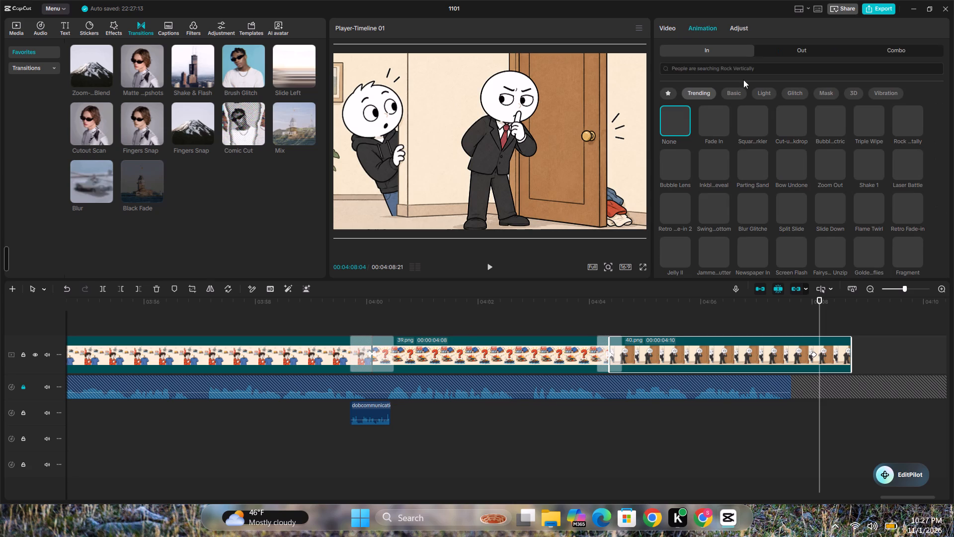
pyautogui.click(808, 48)
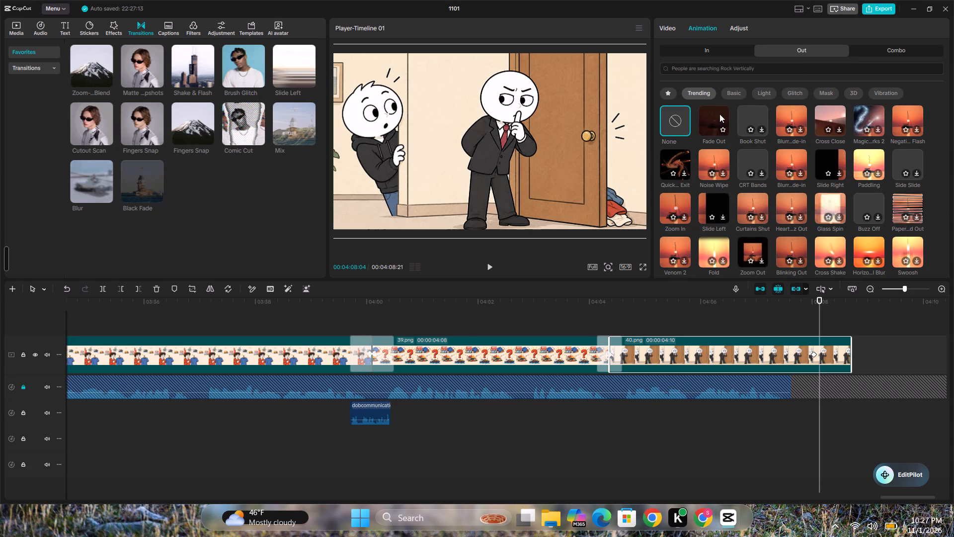
pyautogui.click(713, 114)
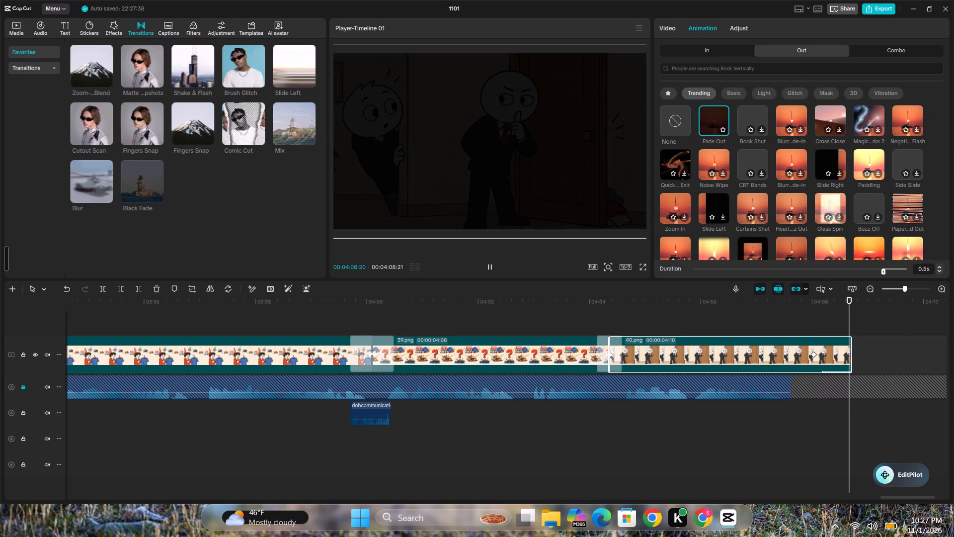
pyautogui.moveTo(883, 272); pyautogui.dragTo(847, 273)
pyautogui.click(724, 335)
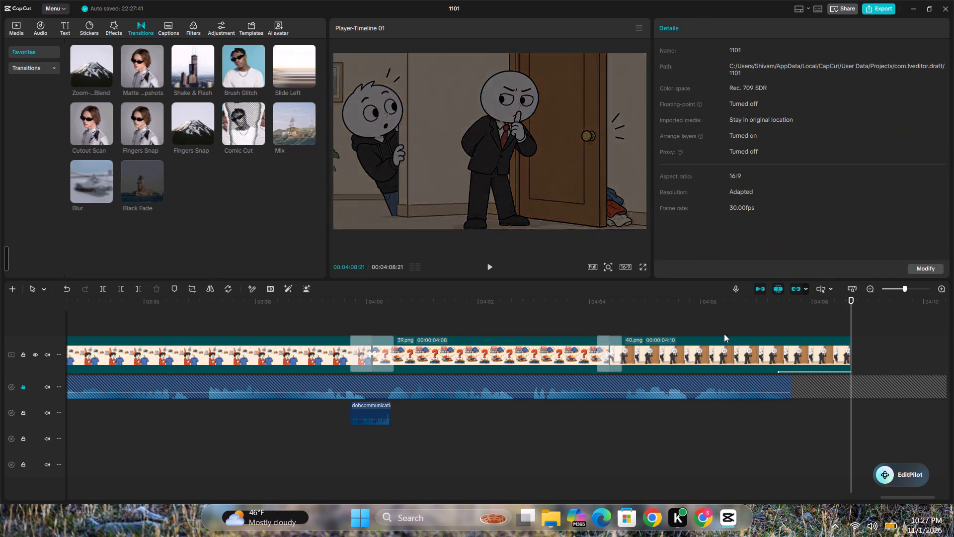
pyautogui.press('space')
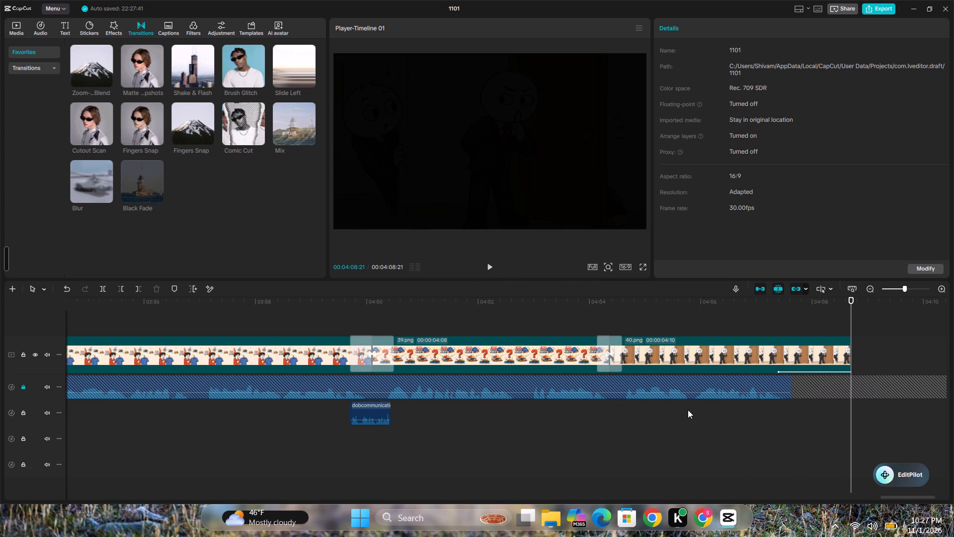
# Return the playhead to the very start of the timeline.
pyautogui.moveTo(913, 498); pyautogui.dragTo(878, 498)
pyautogui.moveTo(882, 498); pyautogui.dragTo(712, 487)
pyautogui.click(557, 423)
pyautogui.moveTo(627, 495); pyautogui.dragTo(428, 495)
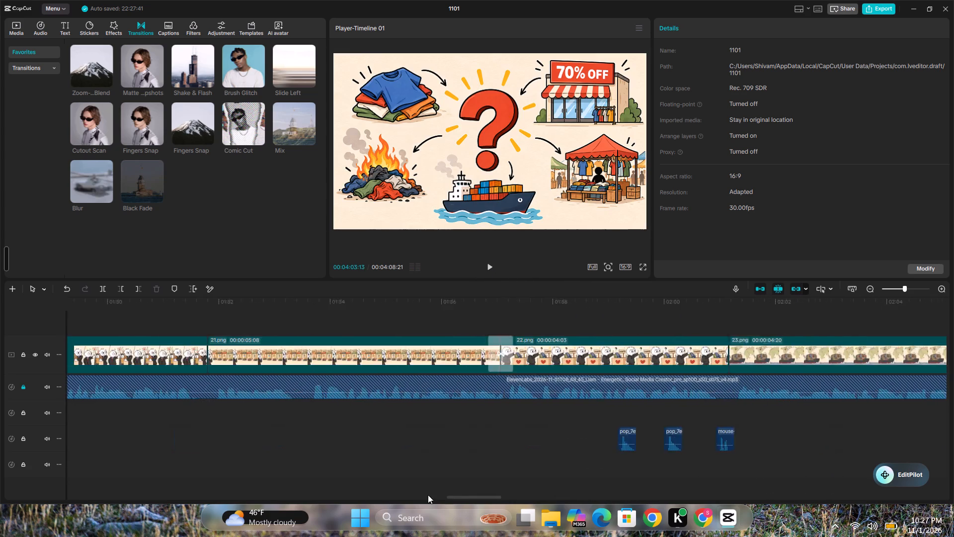
pyautogui.moveTo(428, 495); pyautogui.dragTo(342, 483)
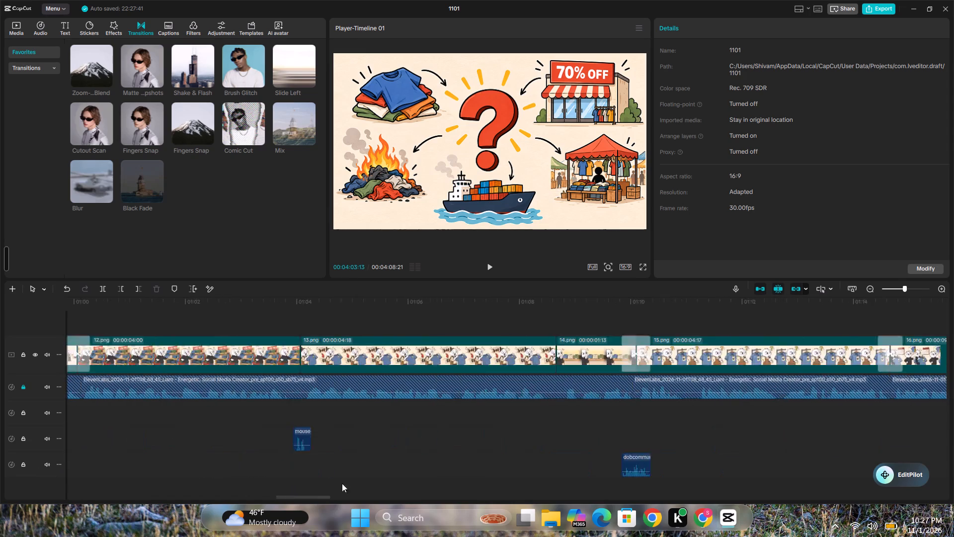
pyautogui.moveTo(342, 483); pyautogui.dragTo(354, 505)
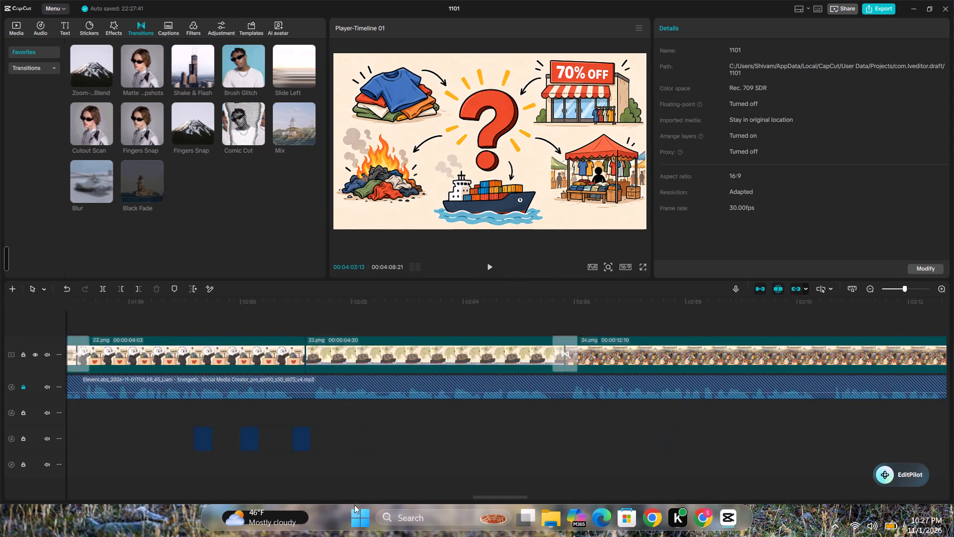
pyautogui.moveTo(354, 505); pyautogui.dragTo(55, 499)
pyautogui.click(92, 327)
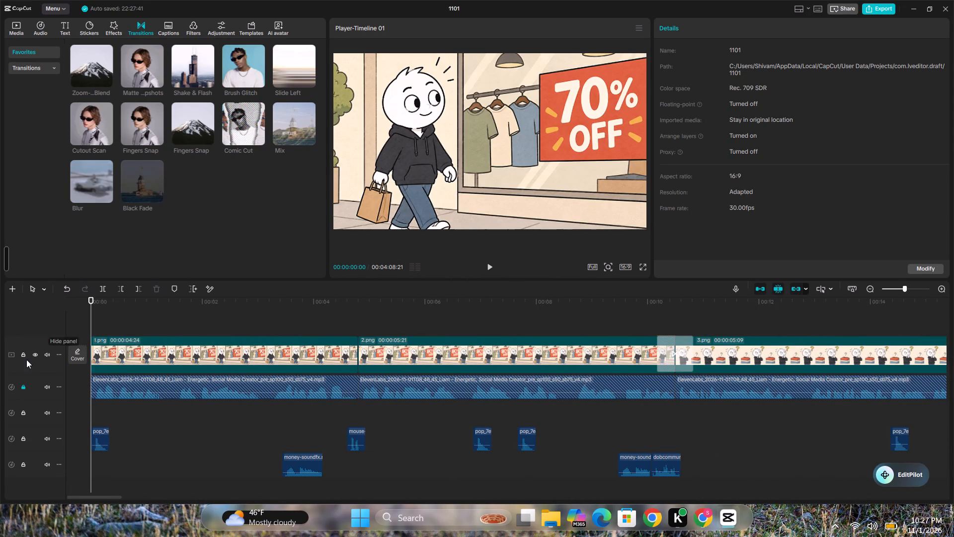
# Lock the main image track and the three sound-effect tracks below the narration.
pyautogui.click(25, 356)
pyautogui.click(23, 416)
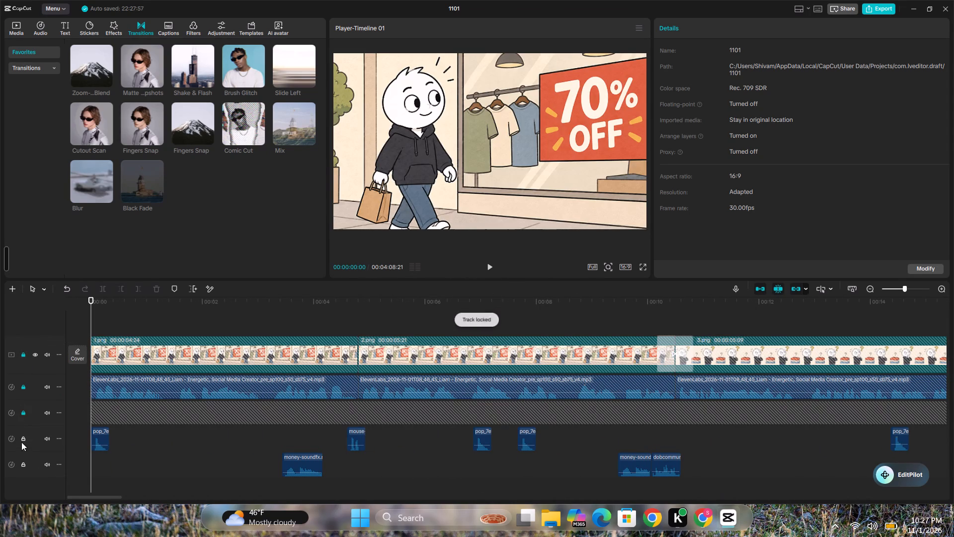
pyautogui.click(21, 440)
pyautogui.click(20, 466)
pyautogui.scroll(-4, 38, 425)
pyautogui.scroll(1, 38, 425)
pyautogui.scroll(-1, 38, 425)
pyautogui.scroll(-4, 197, 452)
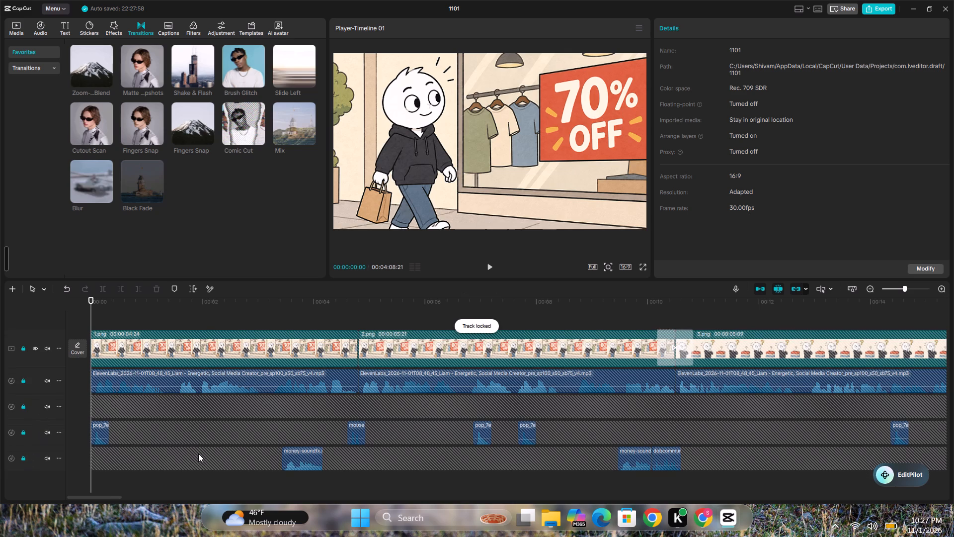
pyautogui.scroll(-1, 198, 453)
pyautogui.scroll(7, 201, 455)
# Play the opening of the 1.png scene and return the playhead to the start.
pyautogui.click(493, 265)
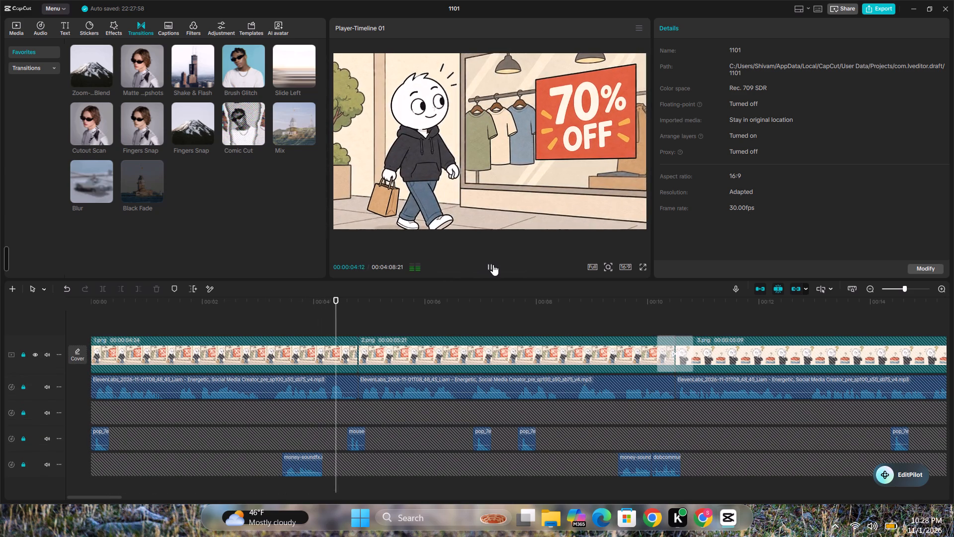
pyautogui.click(493, 265)
pyautogui.click(96, 327)
pyautogui.click(92, 325)
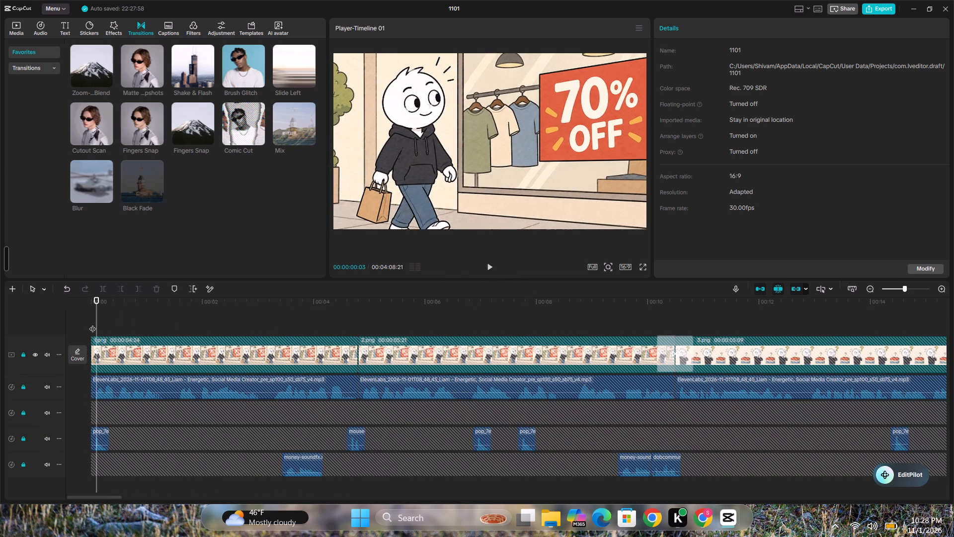
# Preview several favourite caption templates over the opening scene to compare their styles.
pyautogui.click(169, 25)
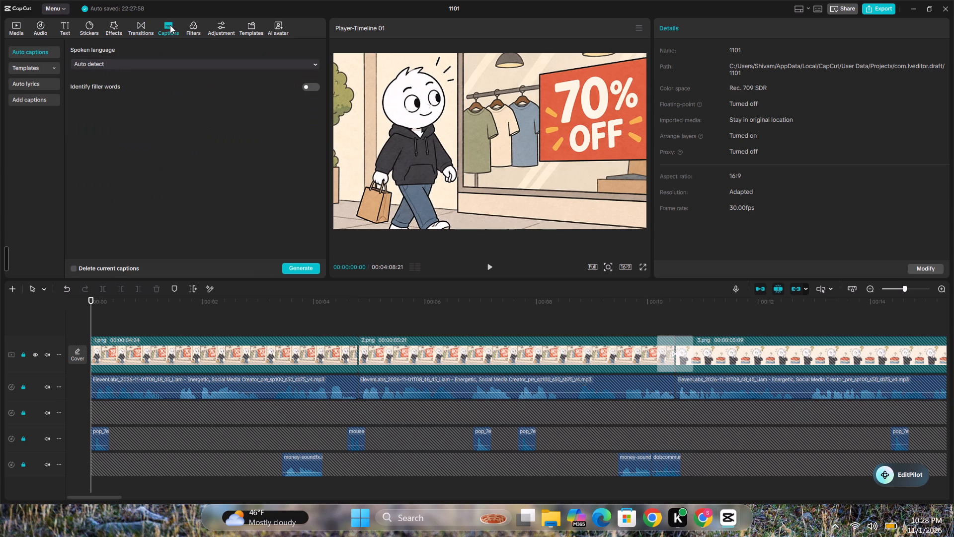
pyautogui.click(49, 73)
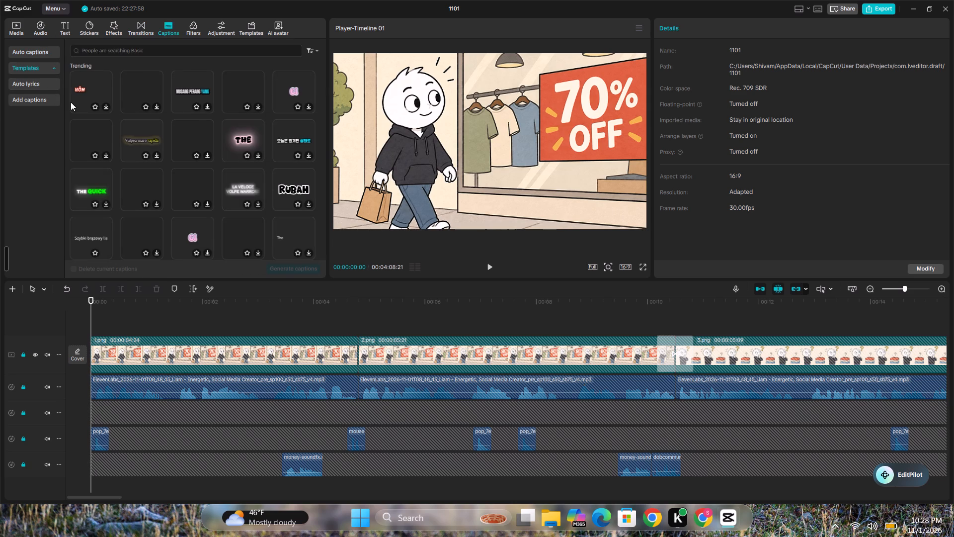
pyautogui.click(44, 89)
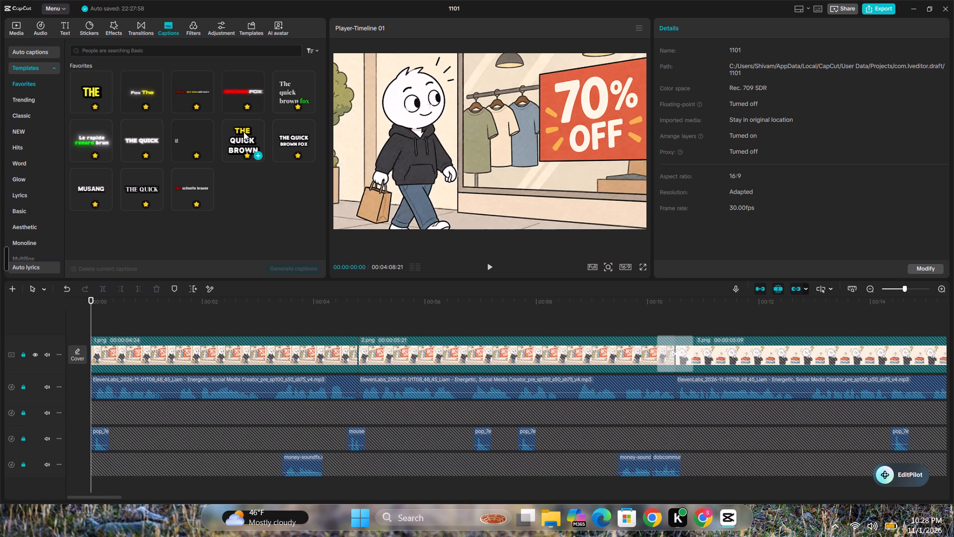
pyautogui.click(261, 134)
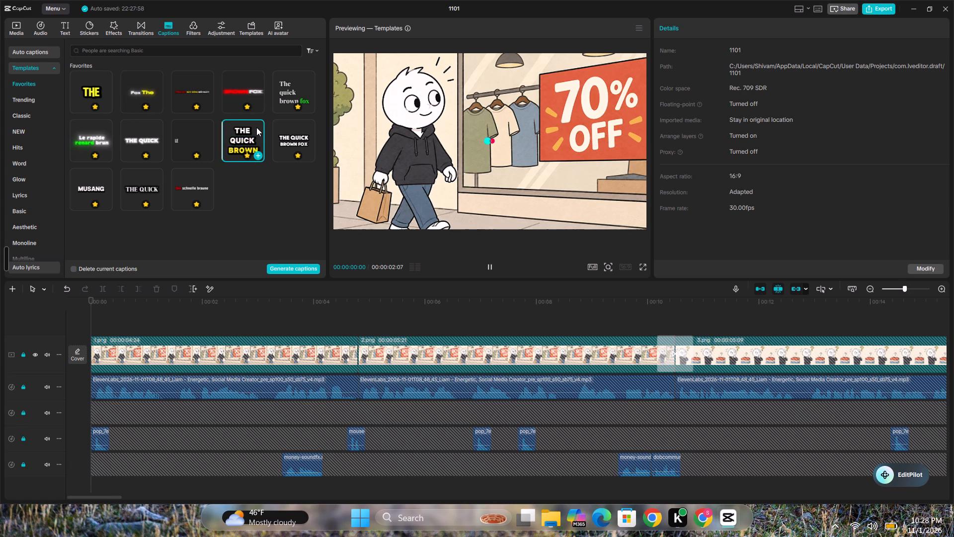
pyautogui.click(287, 133)
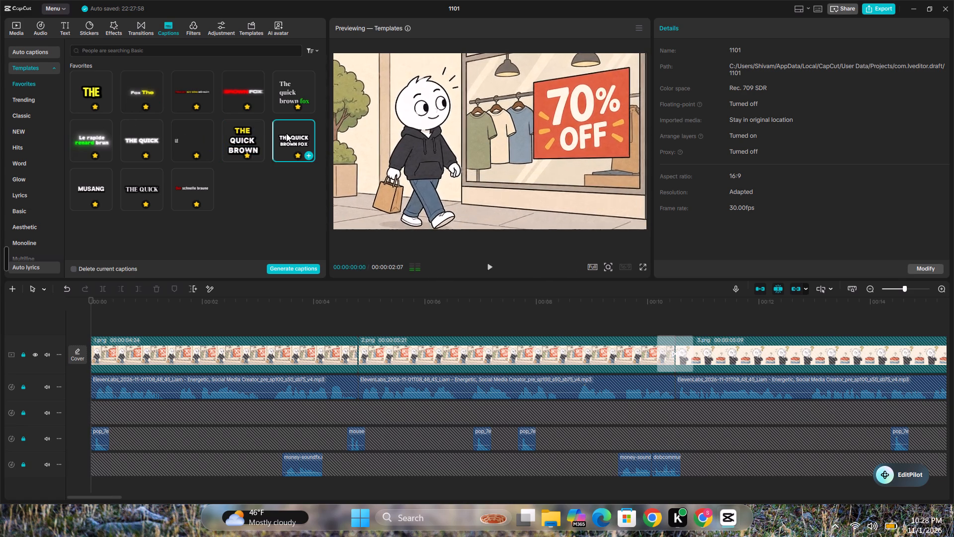
pyautogui.click(291, 88)
pyautogui.click(142, 132)
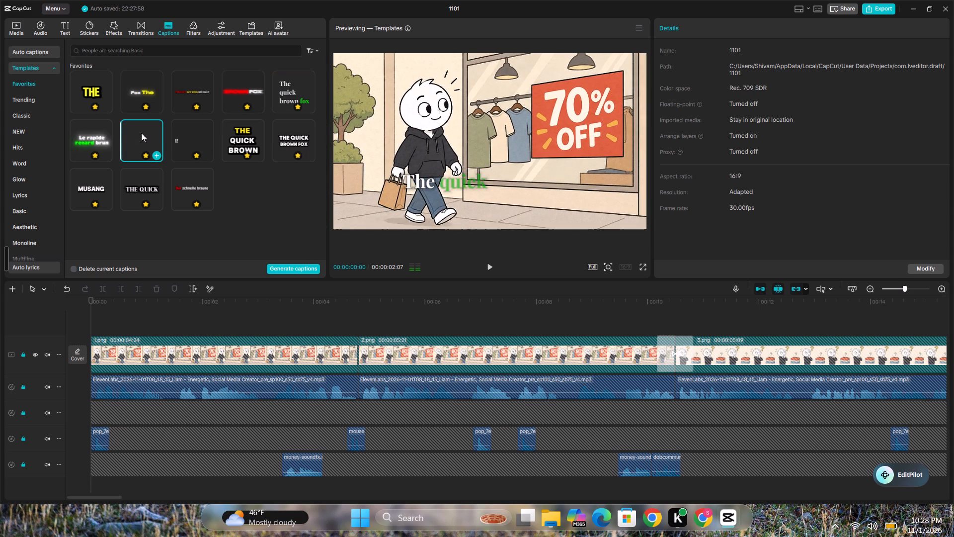
# Choose the white serif caption template with green word highlighting, check it in full screen, and generate captions for the video.
pyautogui.click(301, 81)
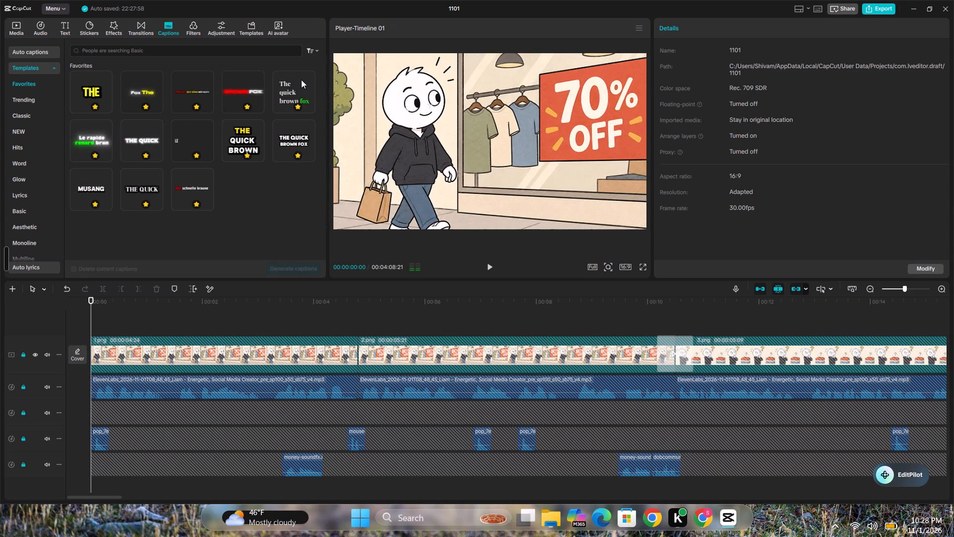
pyautogui.click(301, 80)
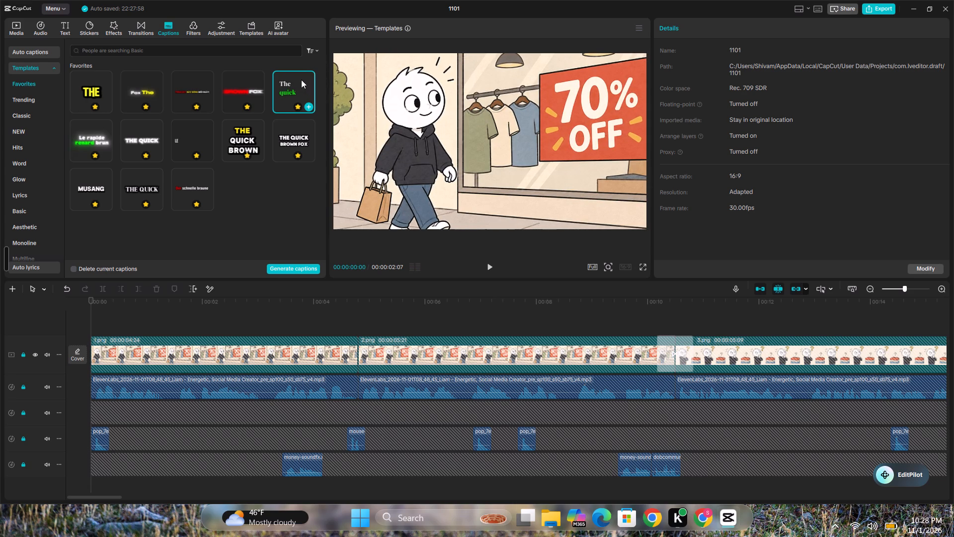
pyautogui.click(299, 80)
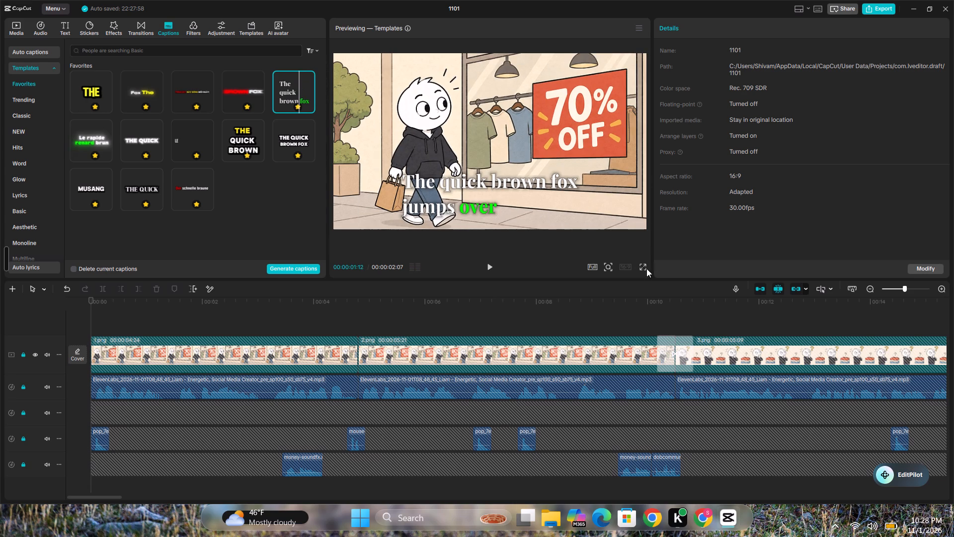
pyautogui.click(642, 269)
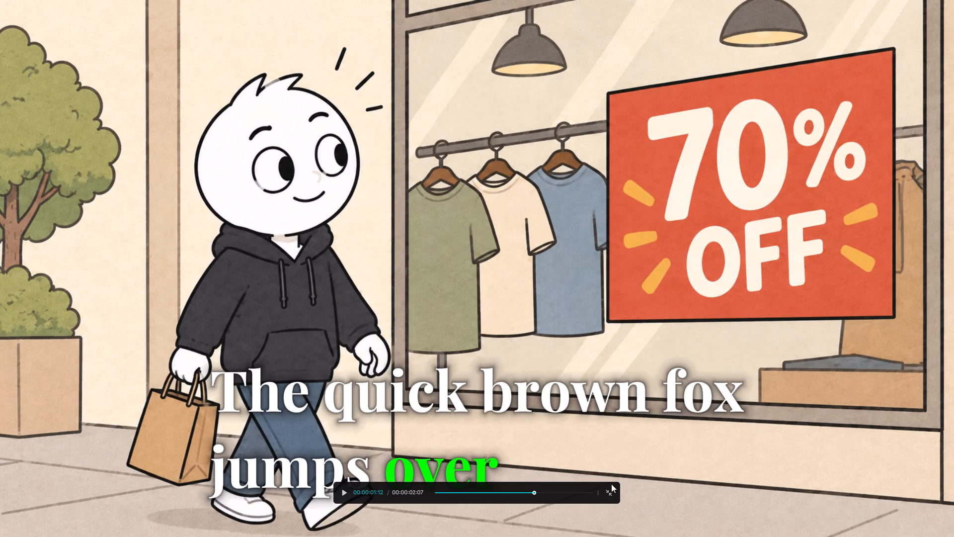
pyautogui.click(609, 492)
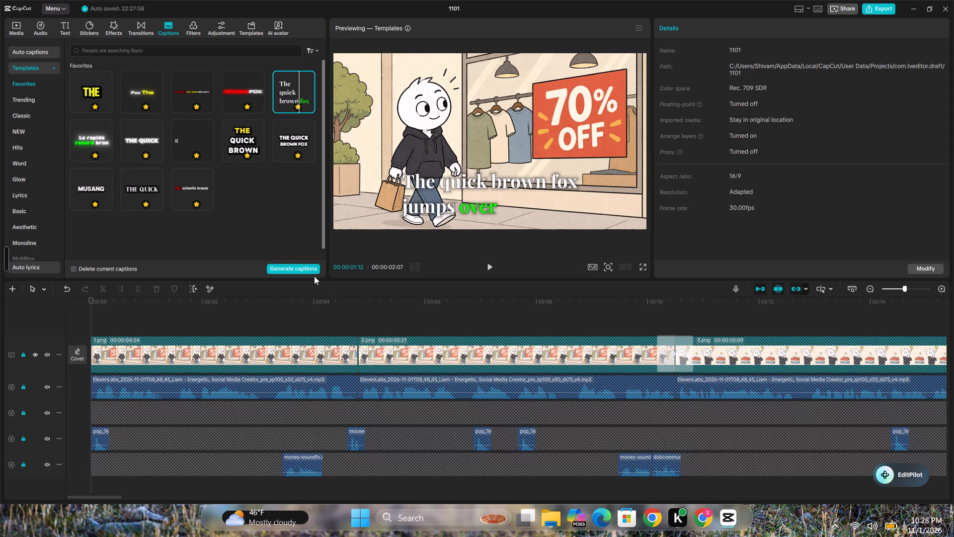
pyautogui.click(306, 267)
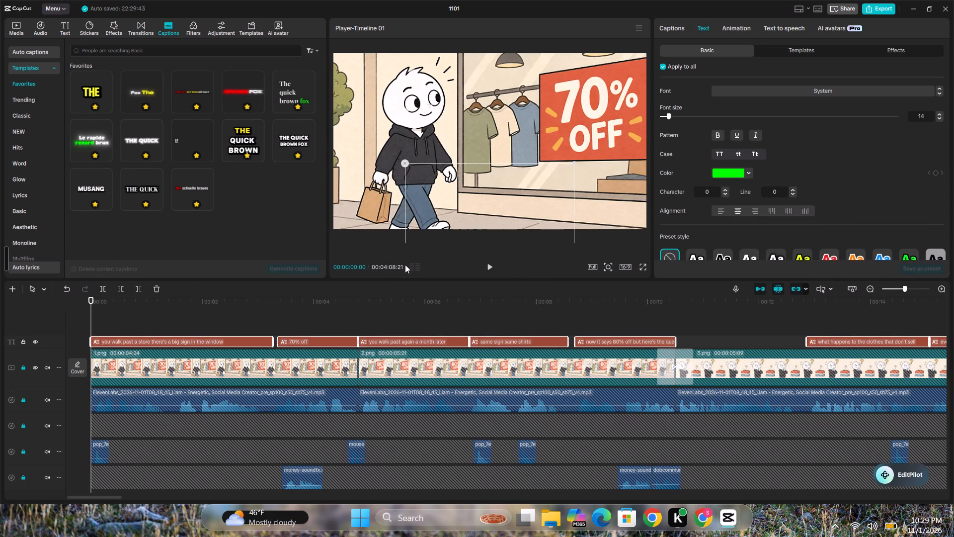
# Play the opening caption in the 1.png scene and raise the captions so all three lines fit within the frame.
pyautogui.click(489, 266)
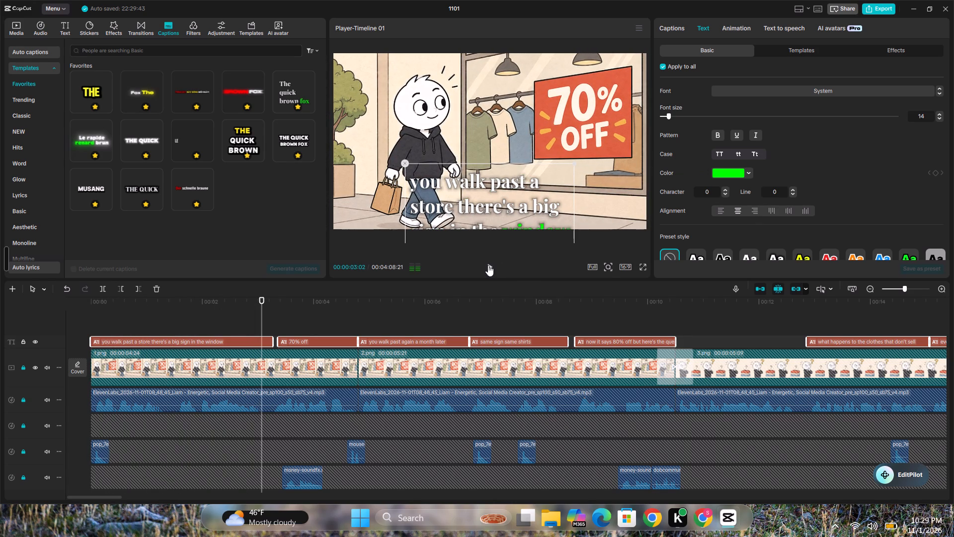
pyautogui.moveTo(510, 193); pyautogui.dragTo(511, 174)
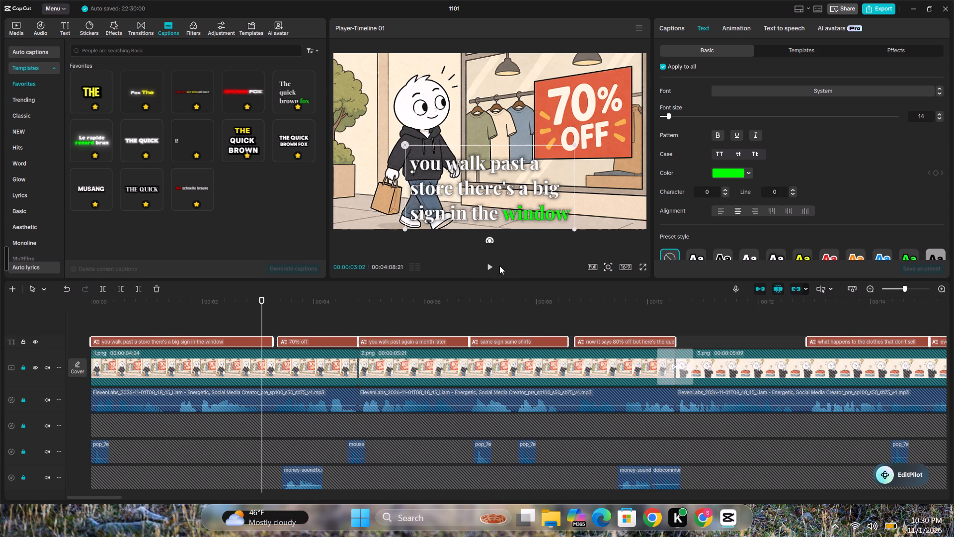
# Delete the "70% off" caption from the caption track.
pyautogui.click(326, 340)
pyautogui.press('Delete')
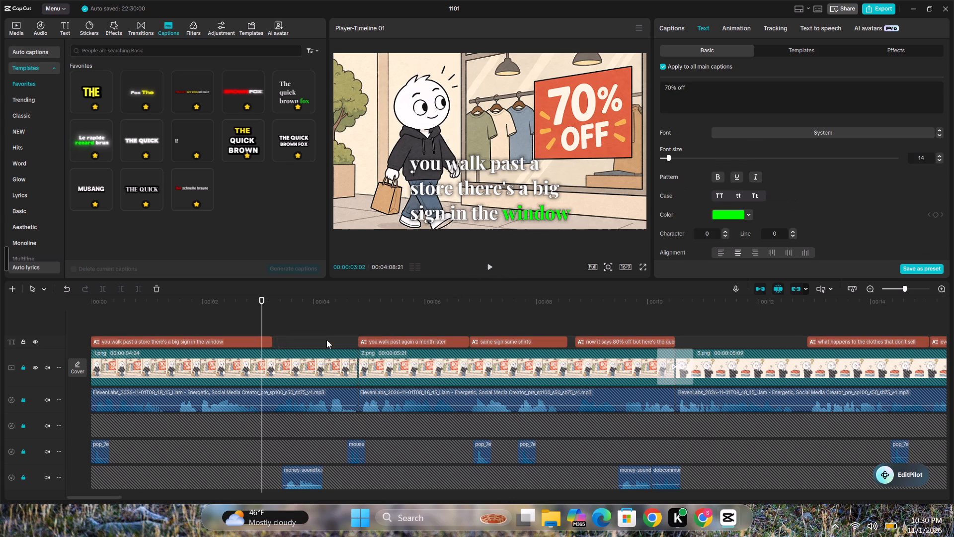
# Play the 1.png scene from the start in full screen to check the caption placement.
pyautogui.click(394, 338)
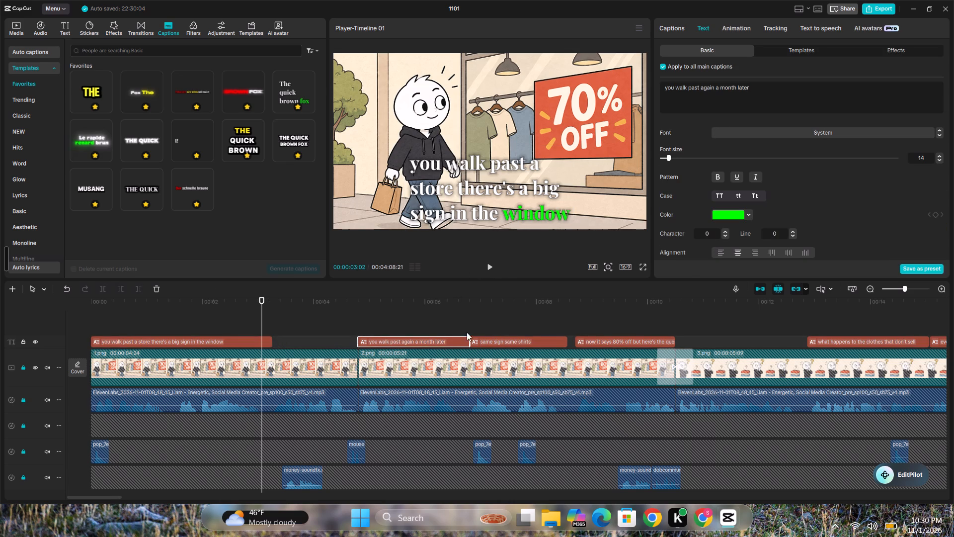
pyautogui.click(643, 268)
pyautogui.moveTo(437, 491); pyautogui.dragTo(397, 496)
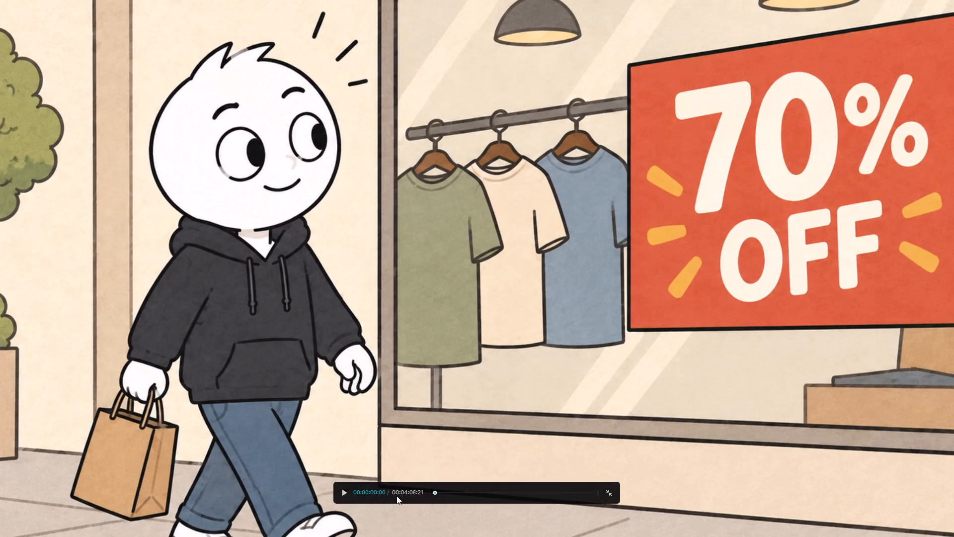
pyautogui.moveTo(397, 496); pyautogui.dragTo(395, 496)
pyautogui.click(343, 492)
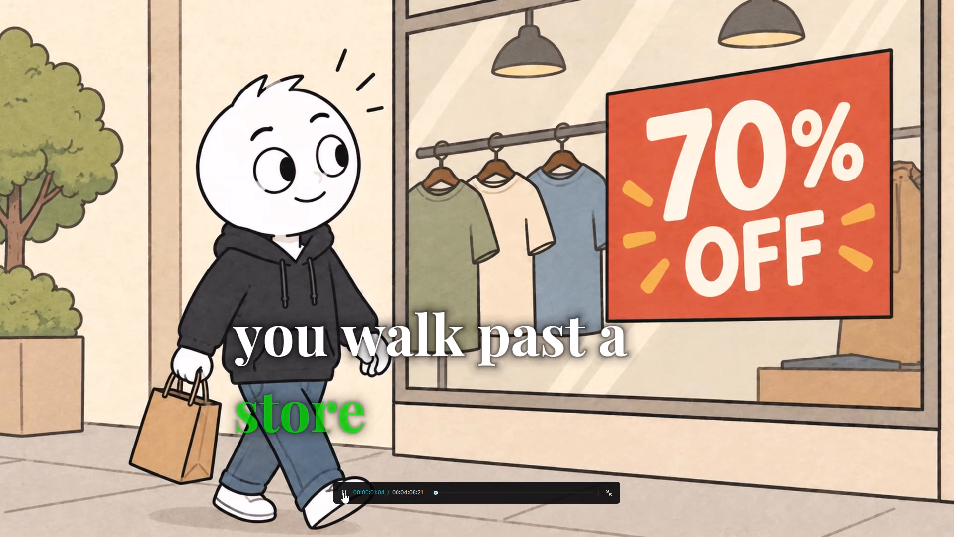
pyautogui.click(343, 492)
pyautogui.click(343, 492)
pyautogui.click(343, 492)
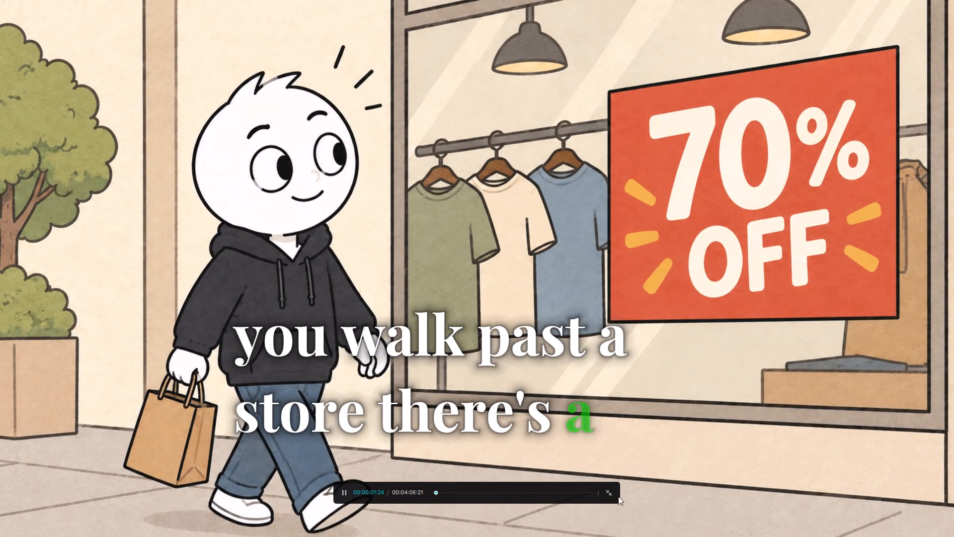
pyautogui.click(617, 495)
pyautogui.click(612, 494)
# Shift the captions rightward on the frame at their raised height, checking the placement in full screen between adjustments.
pyautogui.click(479, 173)
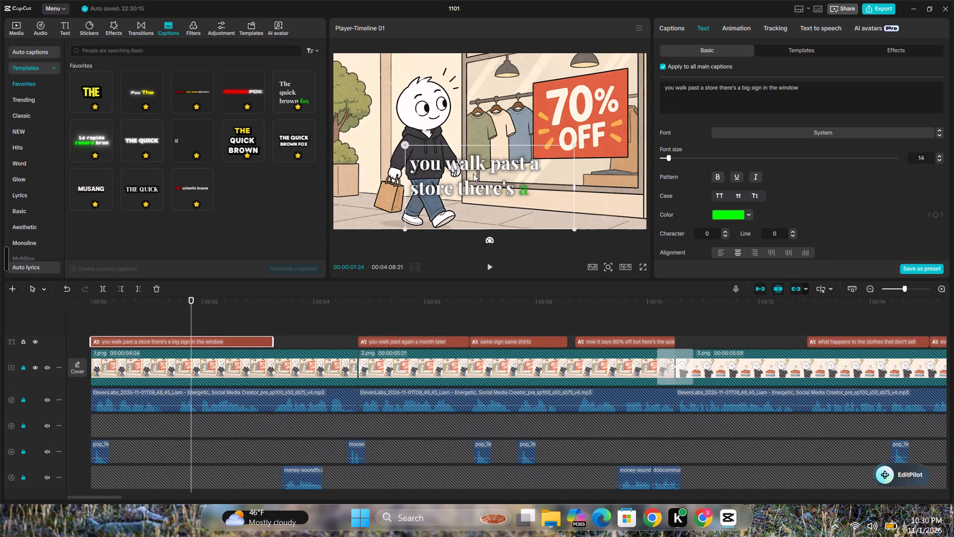
pyautogui.moveTo(473, 174); pyautogui.dragTo(493, 179)
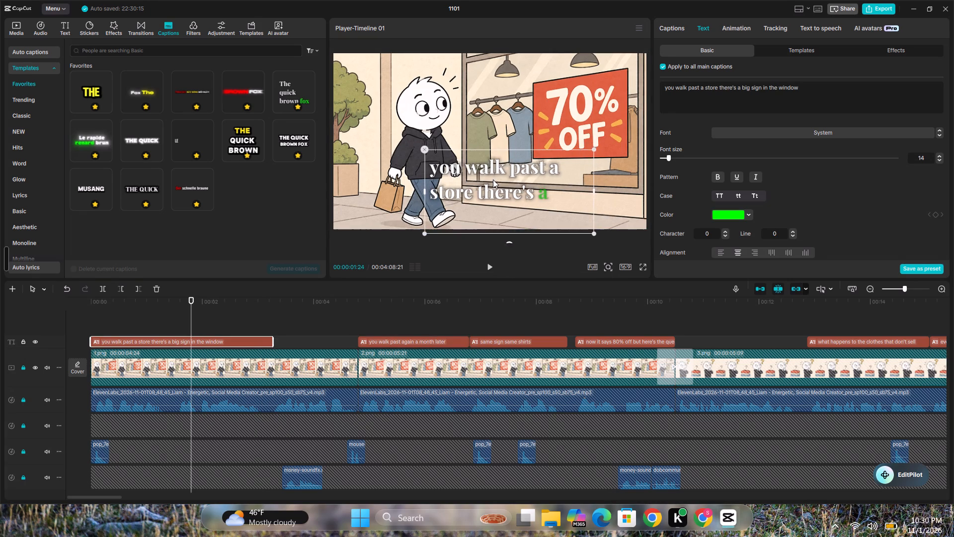
pyautogui.moveTo(493, 179); pyautogui.dragTo(501, 177)
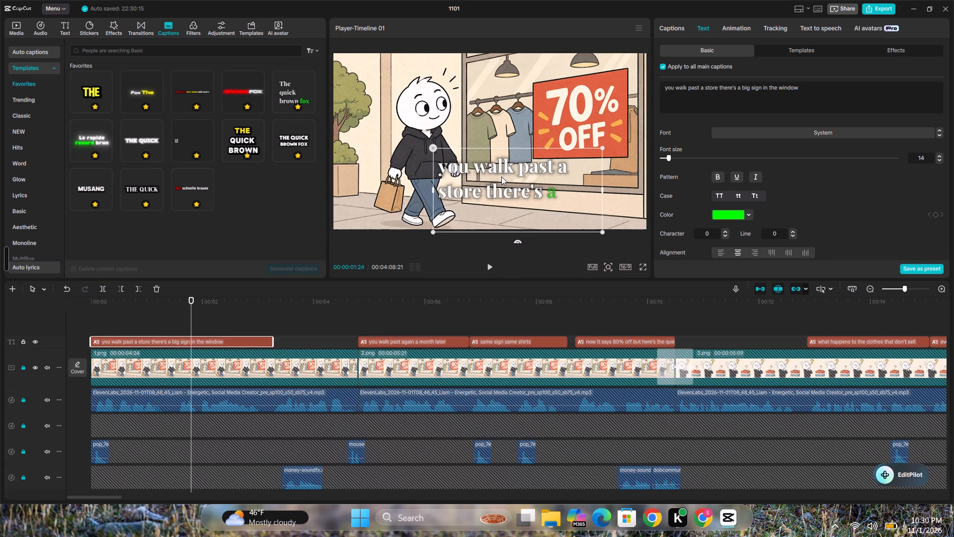
pyautogui.moveTo(501, 177); pyautogui.dragTo(500, 177)
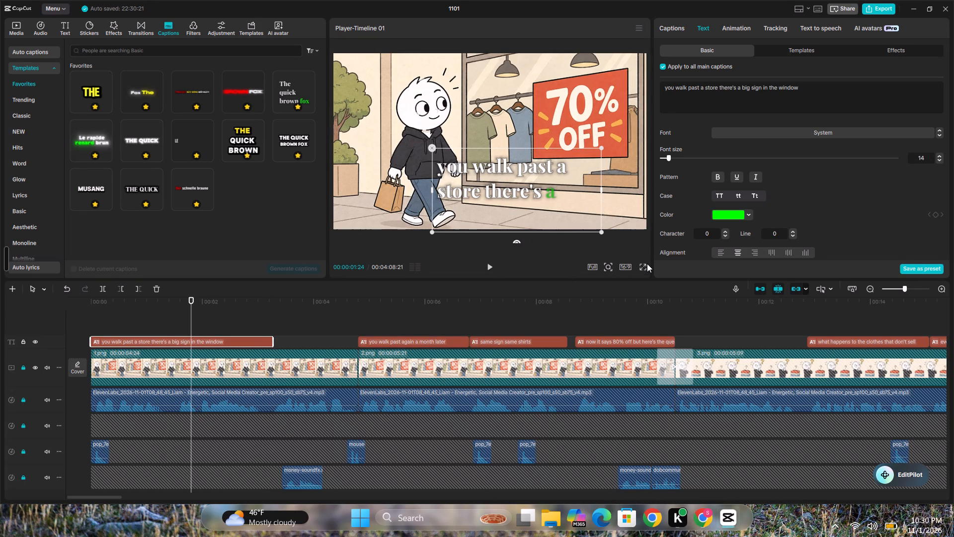
pyautogui.click(647, 268)
pyautogui.click(644, 268)
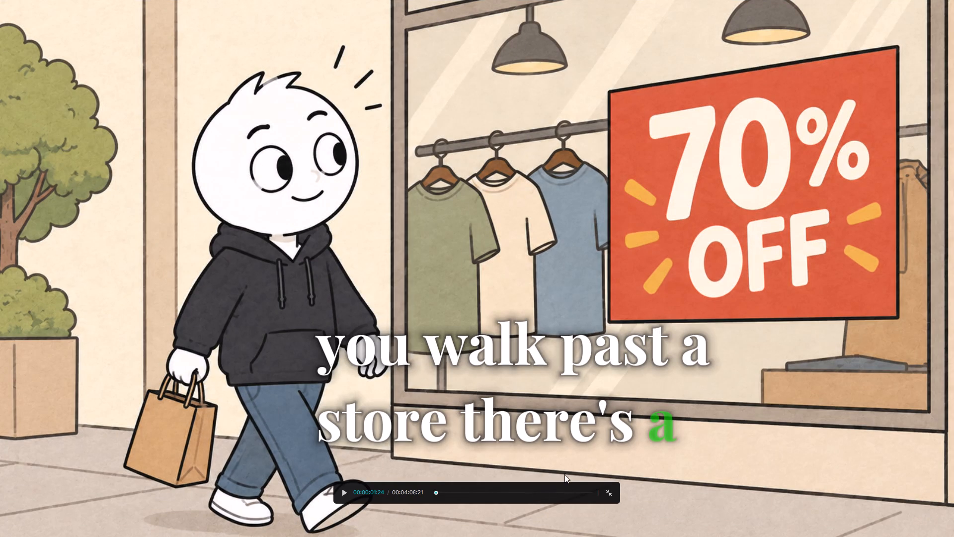
pyautogui.click(609, 490)
pyautogui.moveTo(501, 159); pyautogui.dragTo(496, 158)
pyautogui.click(644, 268)
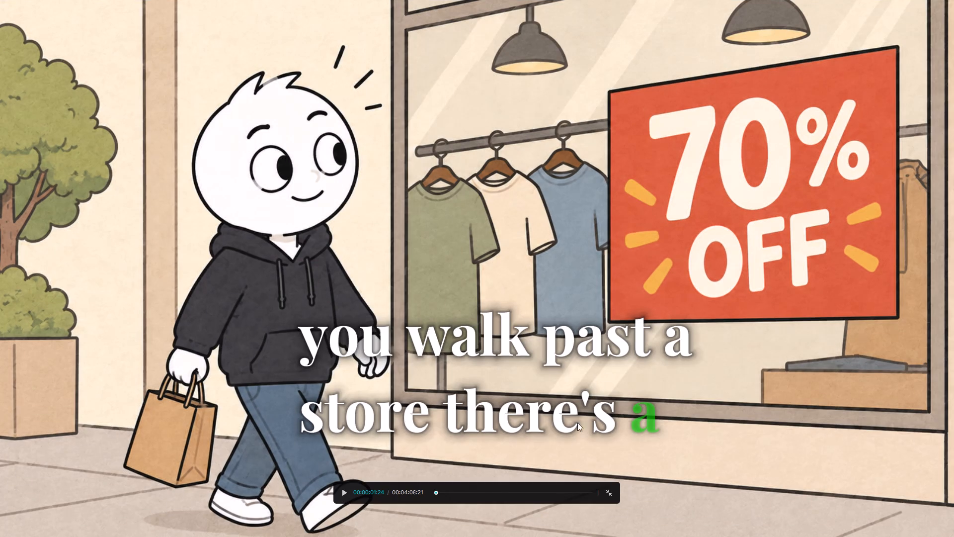
pyautogui.click(613, 492)
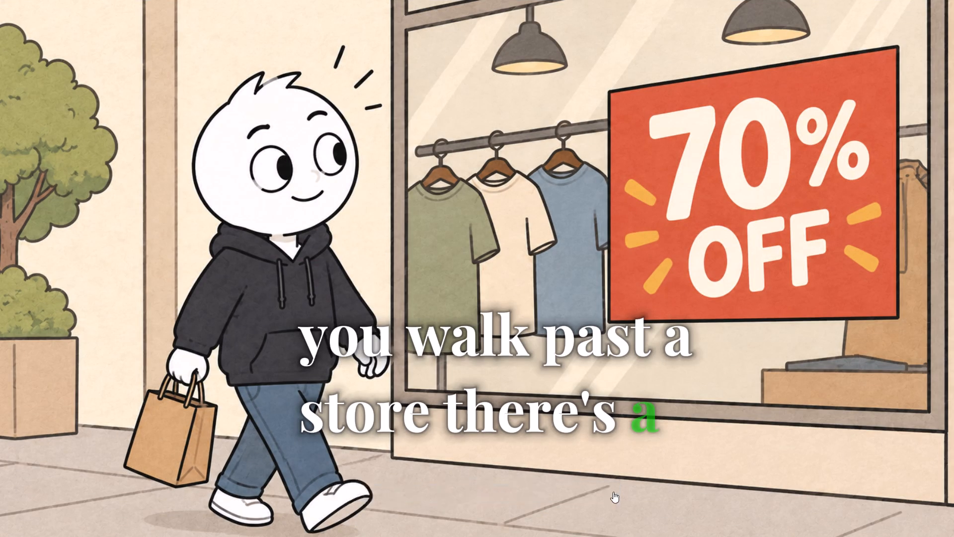
# Play on into the 2.png scene in full screen to review how the following captions sit on the image.
pyautogui.press('space')
pyautogui.click(492, 260)
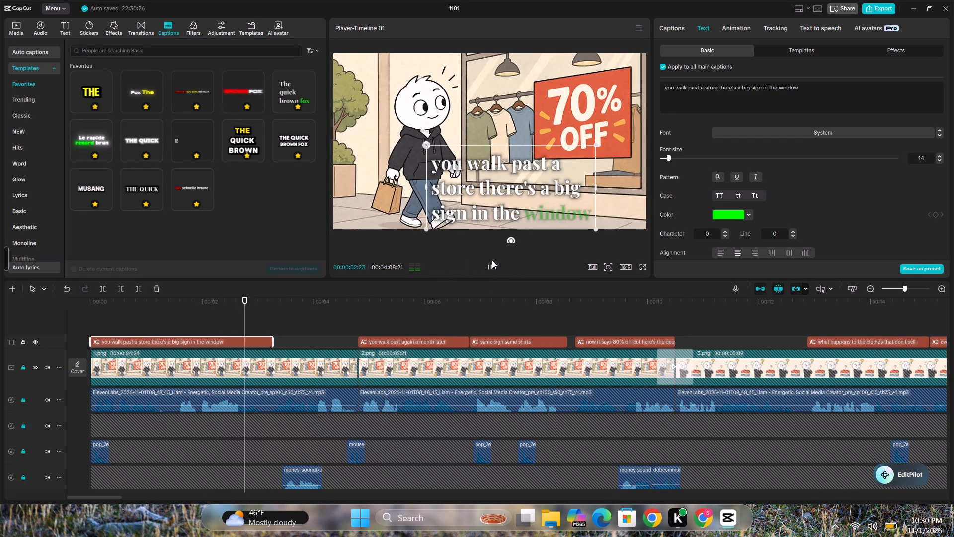
pyautogui.click(634, 266)
pyautogui.click(641, 265)
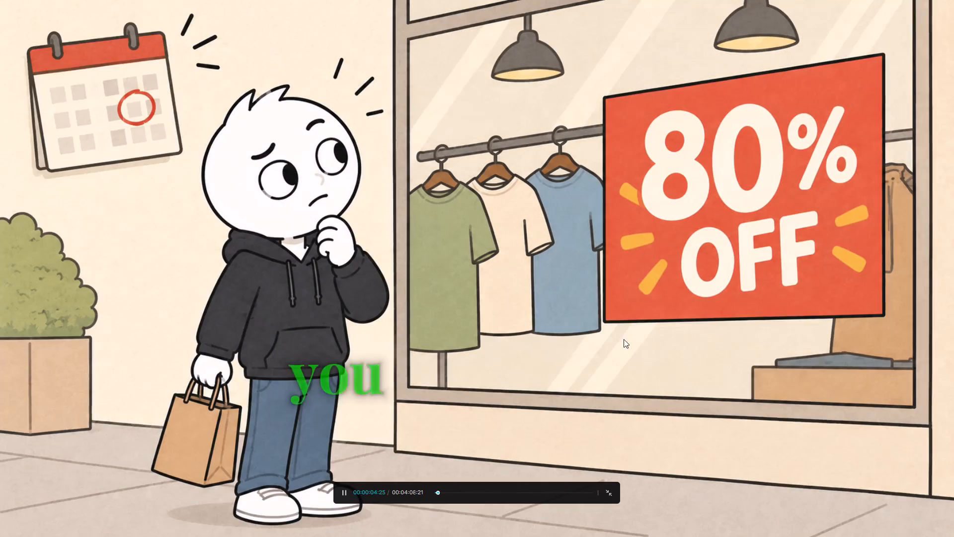
pyautogui.click(605, 495)
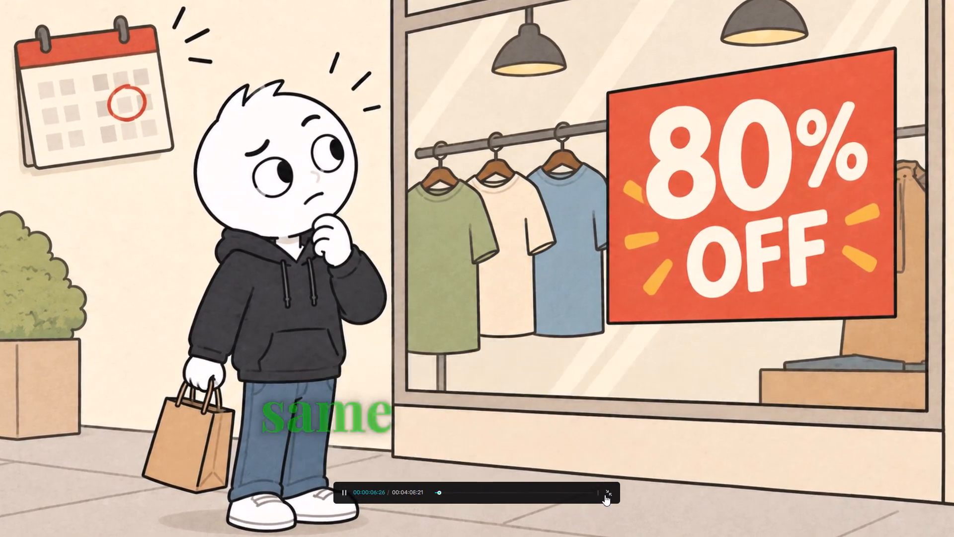
pyautogui.click(487, 263)
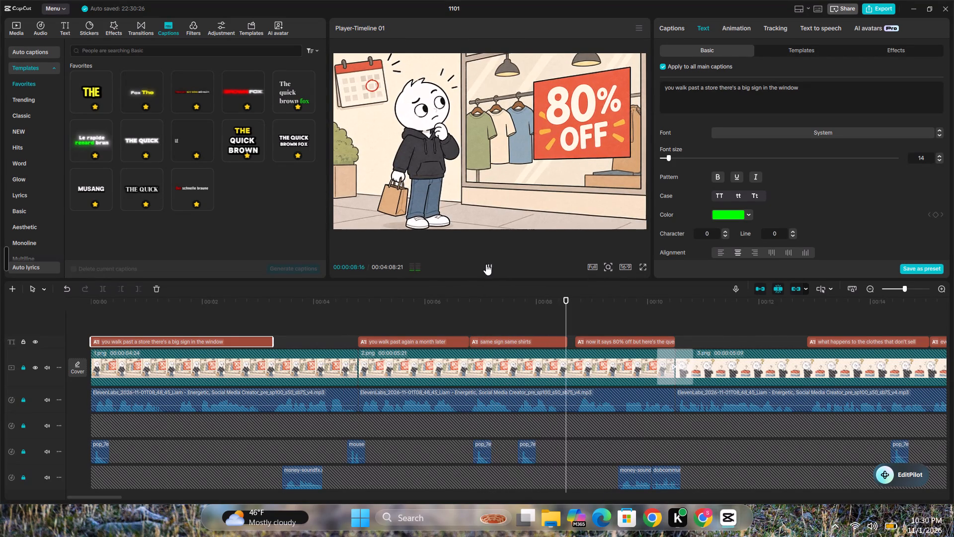
# Return to the opening caption at about 1 second 21 frames and nudge the captions slightly left on the frame.
pyautogui.click(179, 339)
pyautogui.click(185, 326)
pyautogui.click(224, 341)
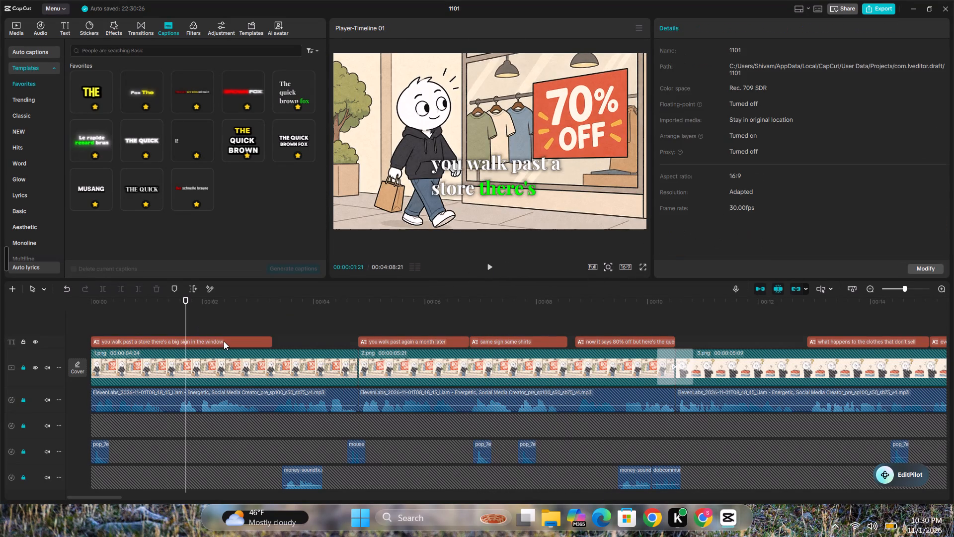
pyautogui.click(506, 178)
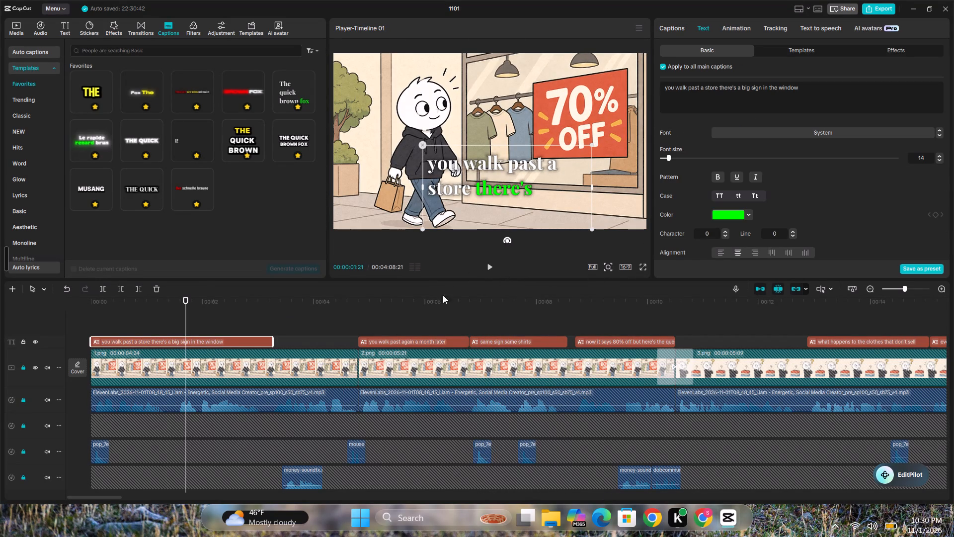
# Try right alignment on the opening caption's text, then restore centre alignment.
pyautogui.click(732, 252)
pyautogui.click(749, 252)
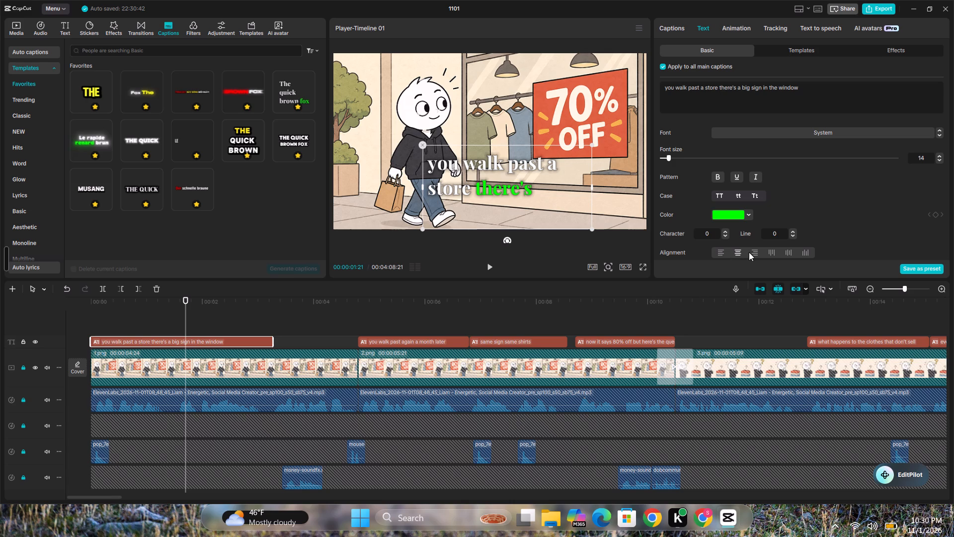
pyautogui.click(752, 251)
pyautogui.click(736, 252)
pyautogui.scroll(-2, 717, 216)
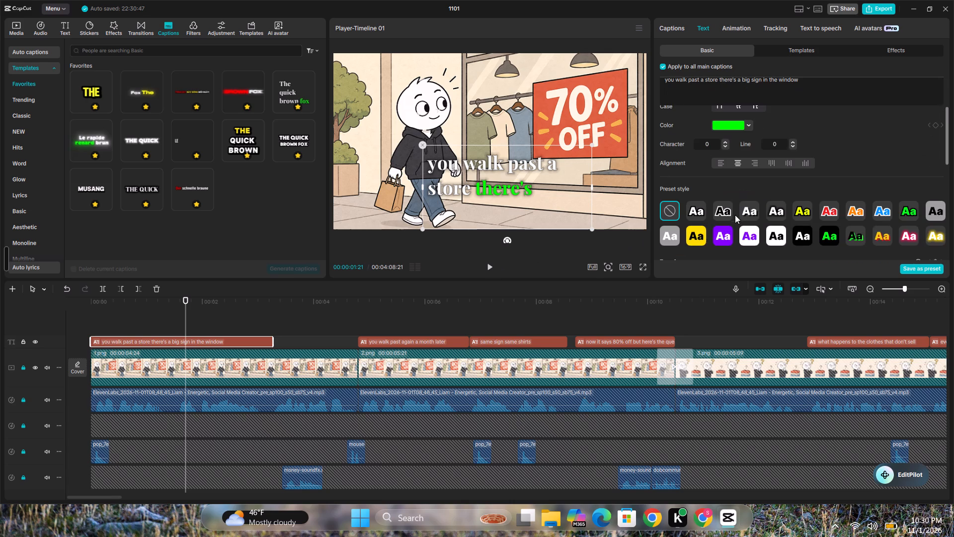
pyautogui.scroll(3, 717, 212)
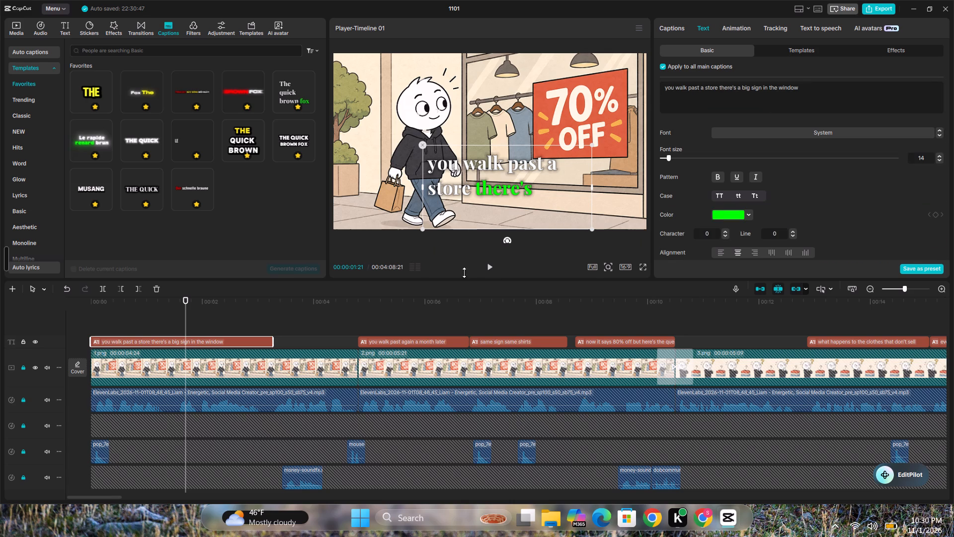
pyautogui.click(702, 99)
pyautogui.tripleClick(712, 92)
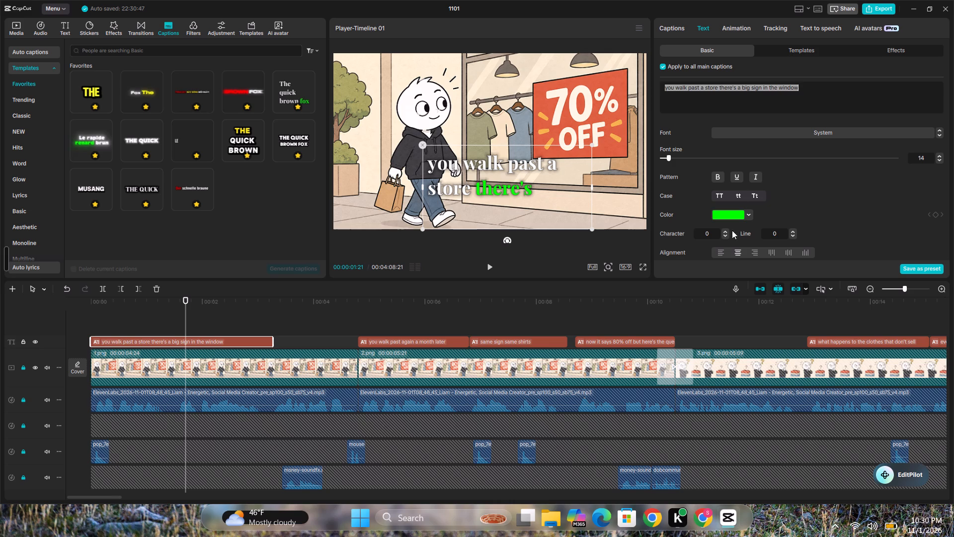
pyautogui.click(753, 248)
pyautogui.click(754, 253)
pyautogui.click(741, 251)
# Play the 1.png scene in full screen, restarting from the beginning, to check the captions' horizontal placement.
pyautogui.click(476, 268)
pyautogui.click(492, 268)
pyautogui.click(640, 268)
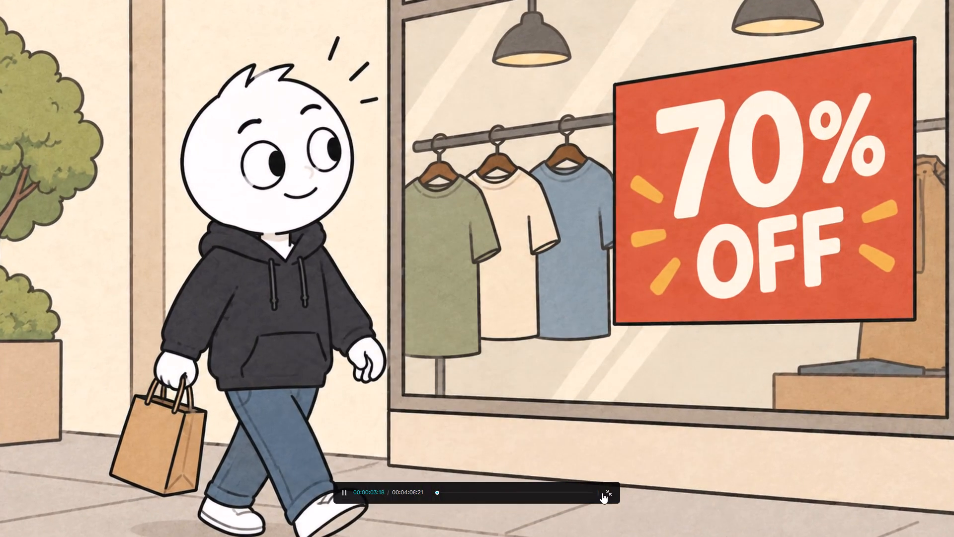
pyautogui.click(610, 491)
pyautogui.click(79, 321)
pyautogui.click(91, 323)
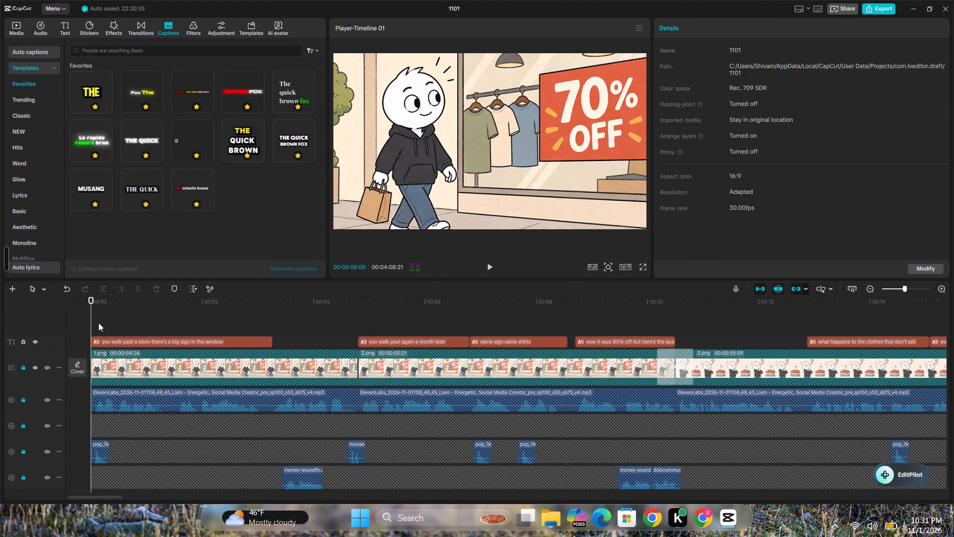
pyautogui.click(643, 268)
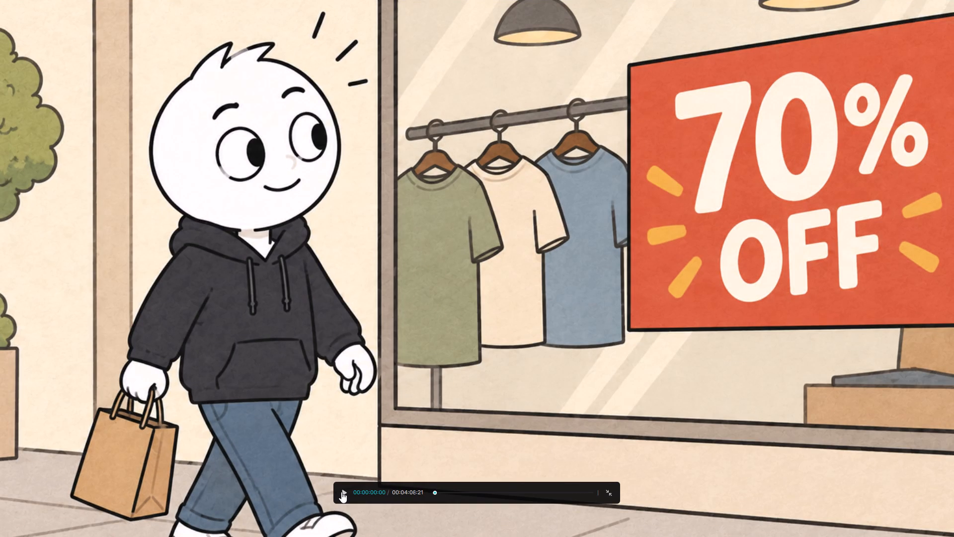
pyautogui.click(341, 492)
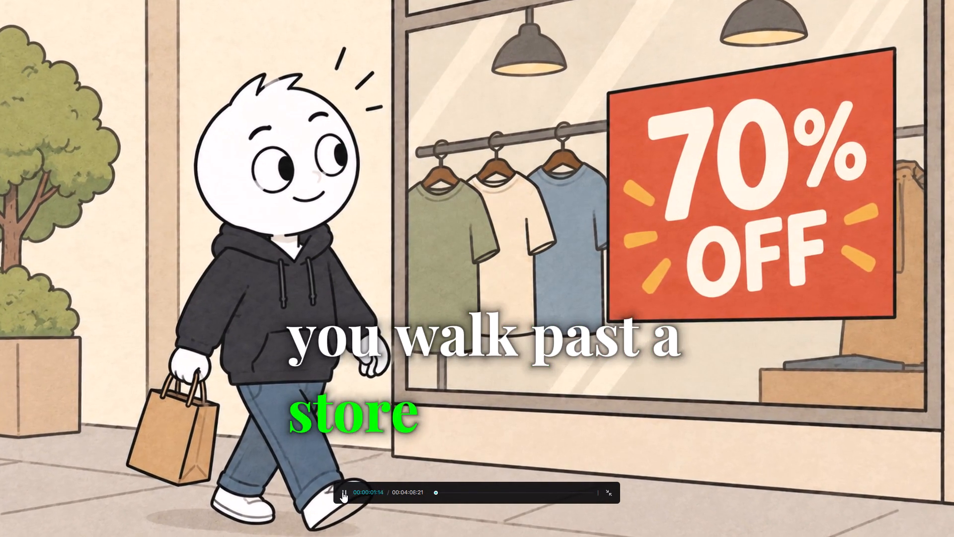
pyautogui.click(342, 492)
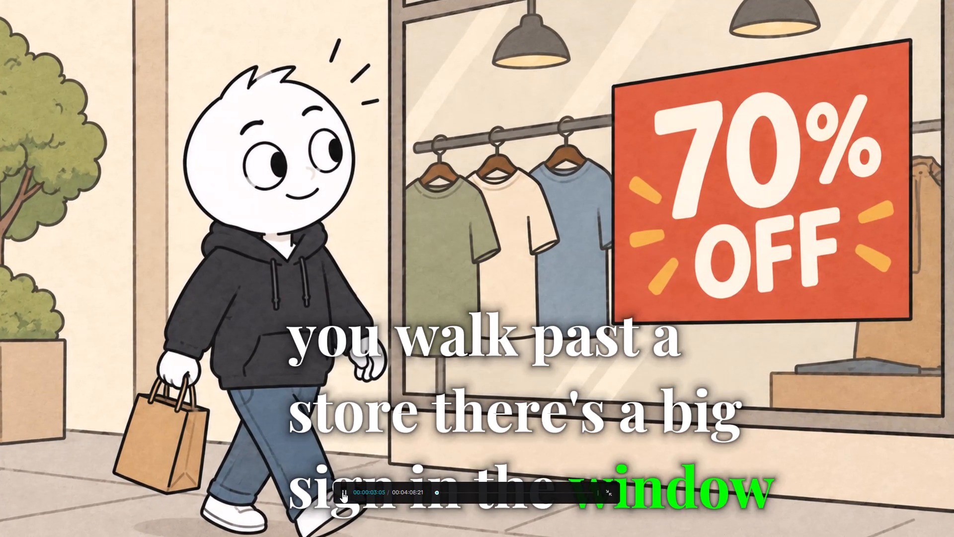
pyautogui.click(612, 491)
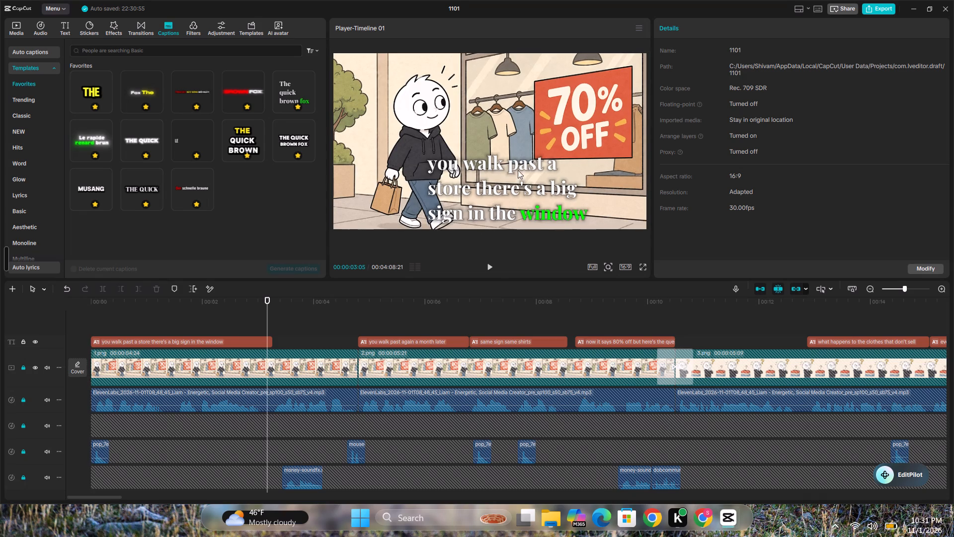
# Move the captions a little further left to bring the text block closer to the frame's centre.
pyautogui.click(511, 170)
pyautogui.moveTo(512, 178); pyautogui.dragTo(505, 178)
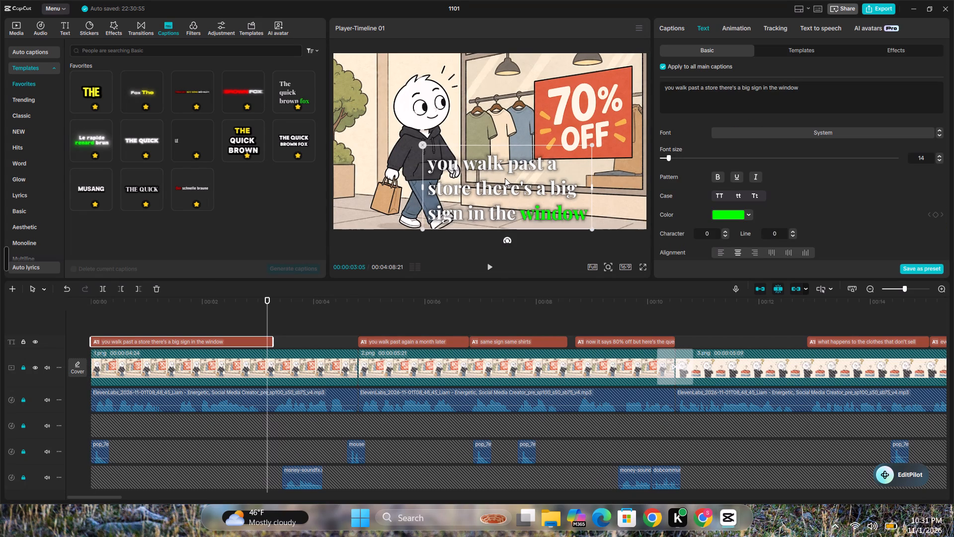
pyautogui.moveTo(505, 178); pyautogui.dragTo(502, 177)
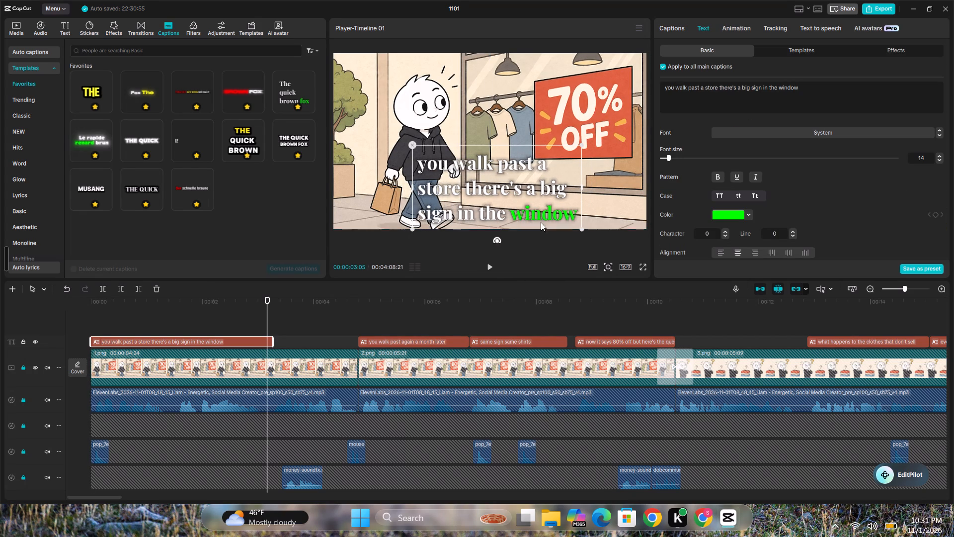
# Check the opening caption in full screen, and play the timeline into the 2.png scene to review the repositioned captions.
pyautogui.click(643, 269)
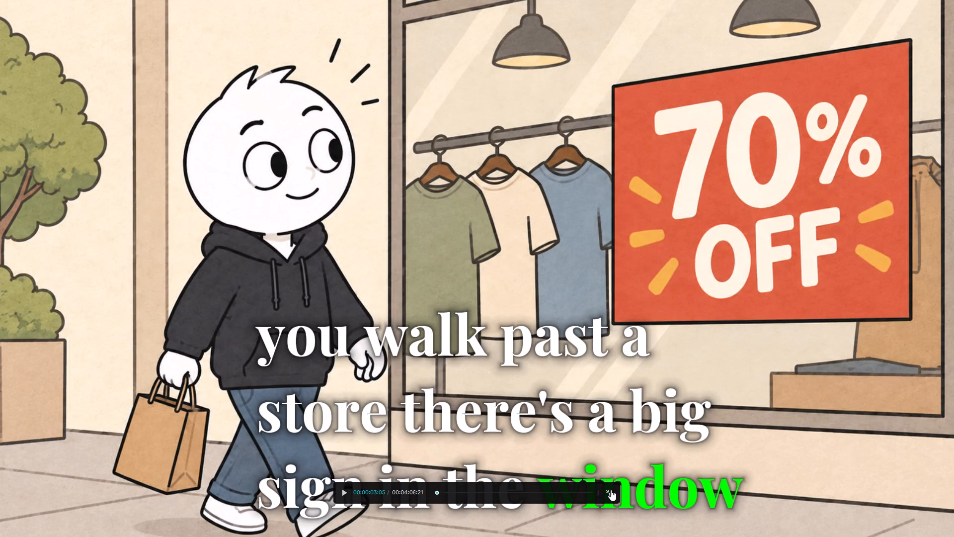
pyautogui.click(611, 490)
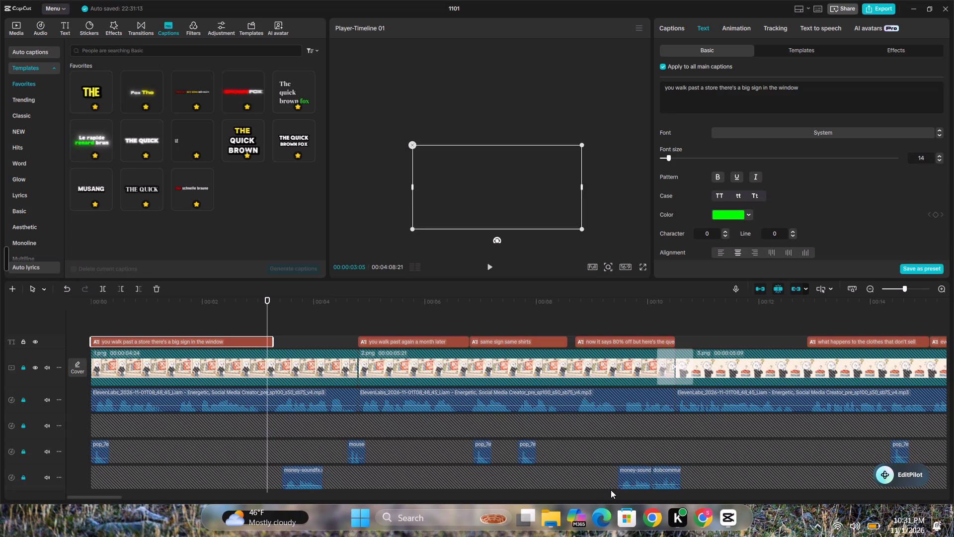
pyautogui.click(188, 320)
pyautogui.press('space')
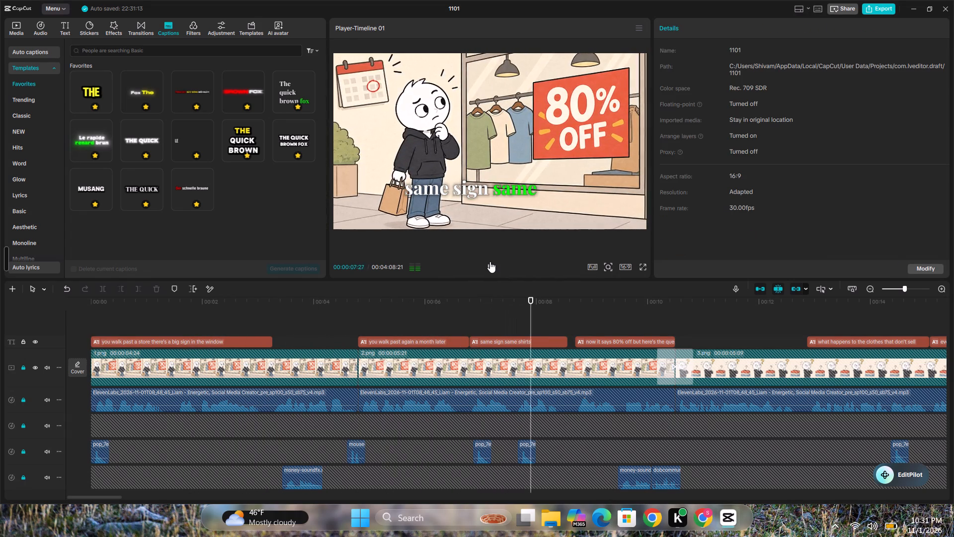
pyautogui.click(490, 262)
# Delete the captions "you walk past again a month later" and "same sign same shirts" from the 2.png scene.
pyautogui.click(452, 343)
pyautogui.press('Delete')
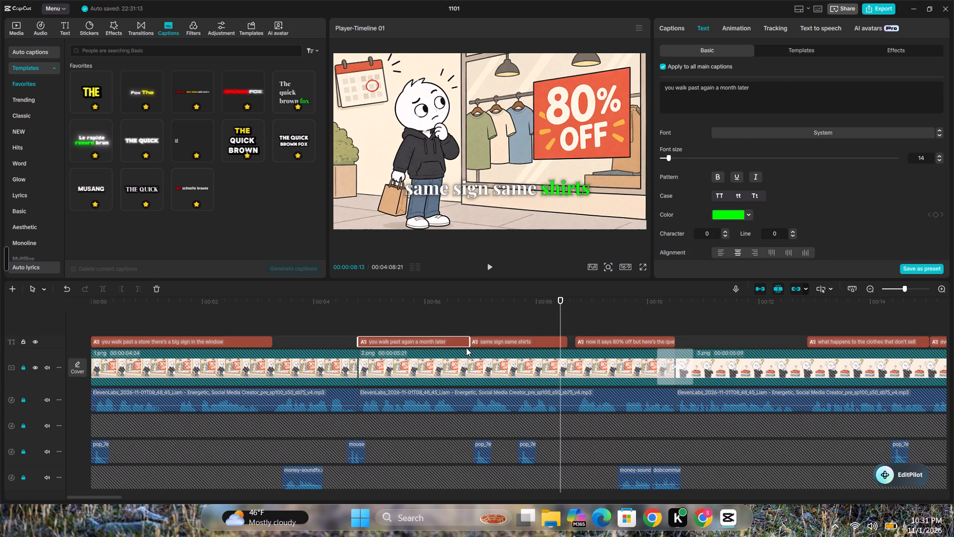
pyautogui.click(501, 341)
pyautogui.press('Delete')
# Play the "now it says 80% off" caption through into the 3.png scene to compare its wording with the voiceover.
pyautogui.click(493, 263)
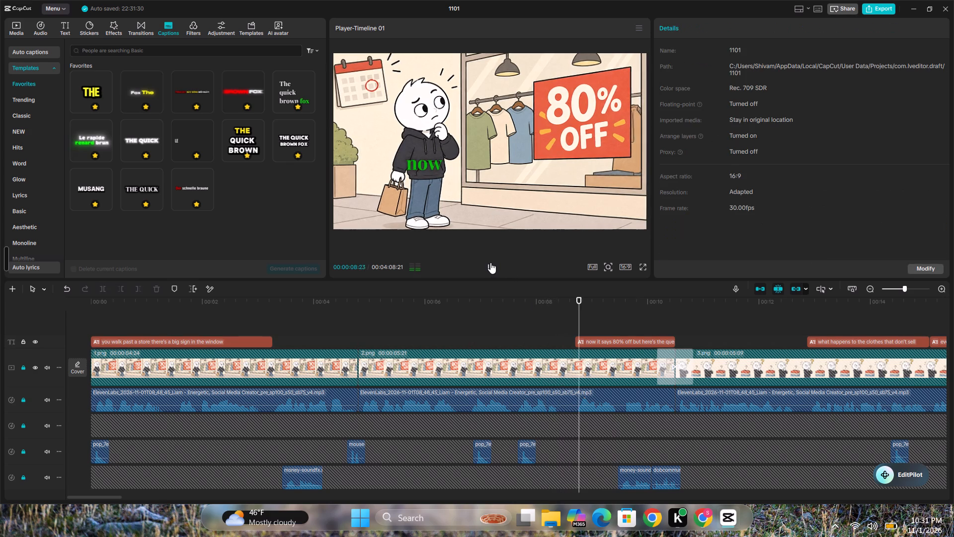
pyautogui.click(490, 263)
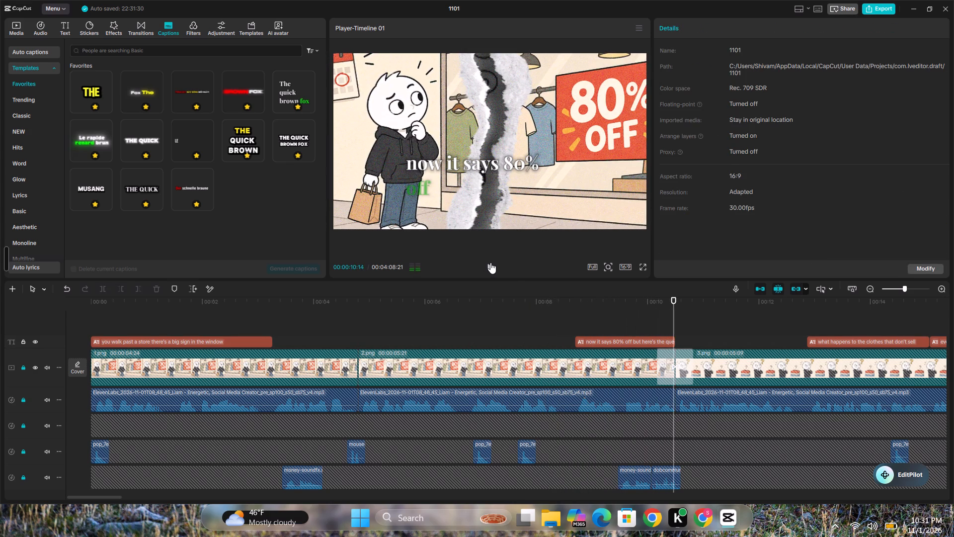
pyautogui.click(574, 318)
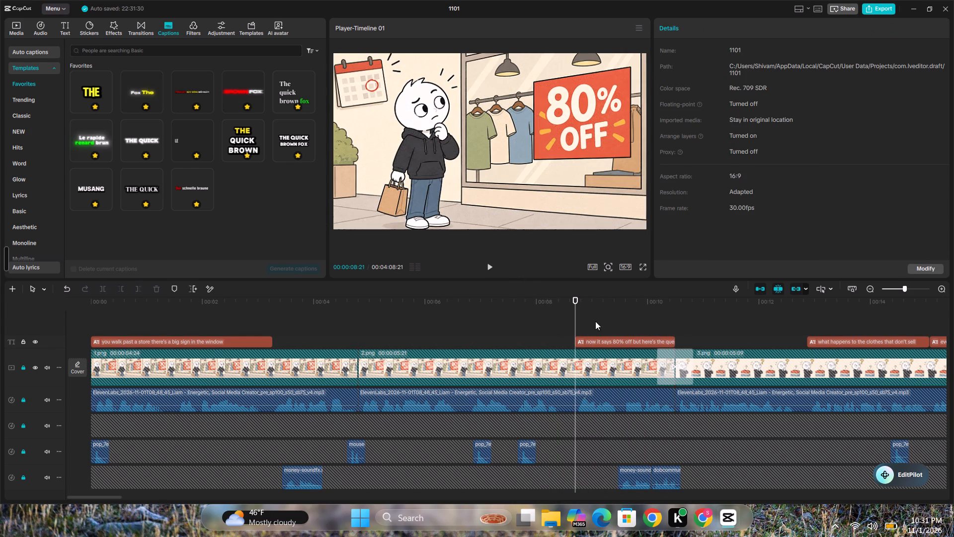
pyautogui.click(482, 254)
pyautogui.click(491, 267)
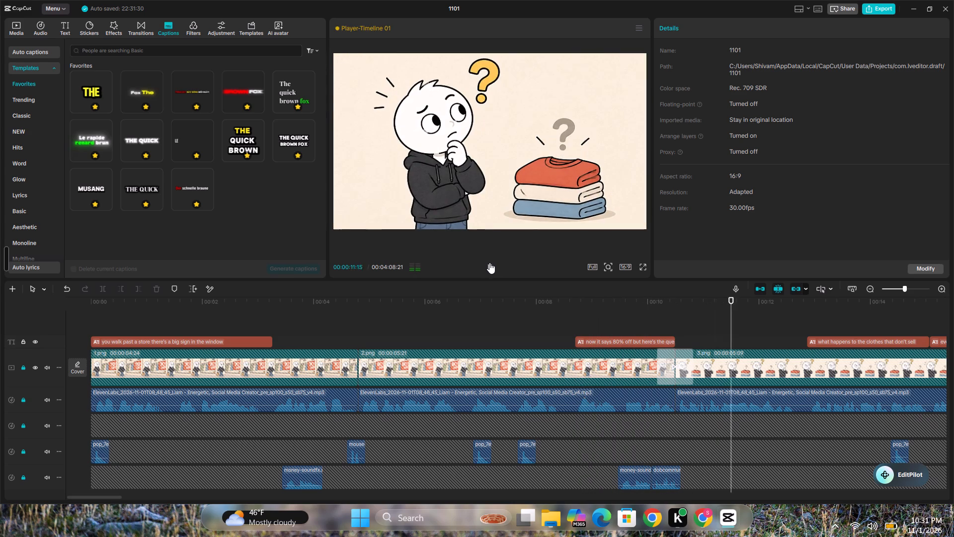
pyautogui.click(489, 263)
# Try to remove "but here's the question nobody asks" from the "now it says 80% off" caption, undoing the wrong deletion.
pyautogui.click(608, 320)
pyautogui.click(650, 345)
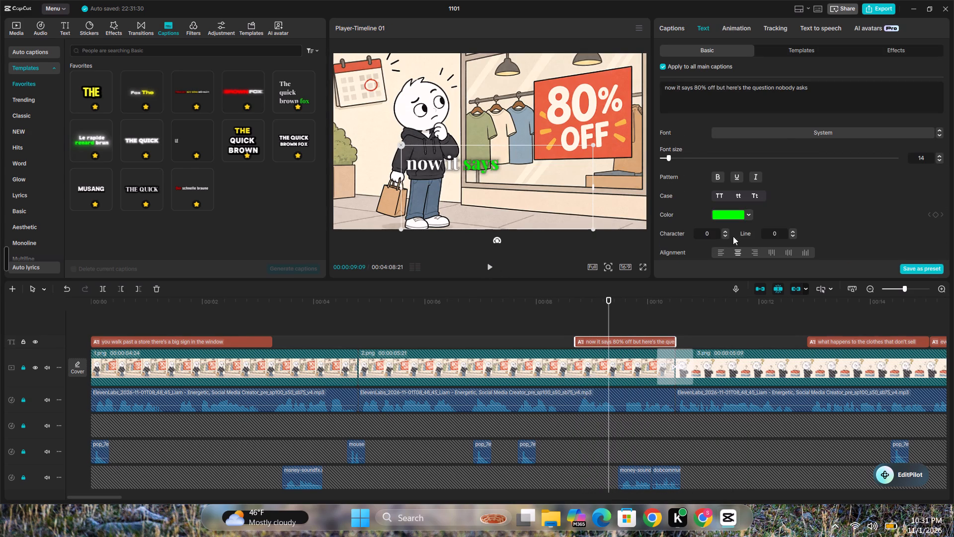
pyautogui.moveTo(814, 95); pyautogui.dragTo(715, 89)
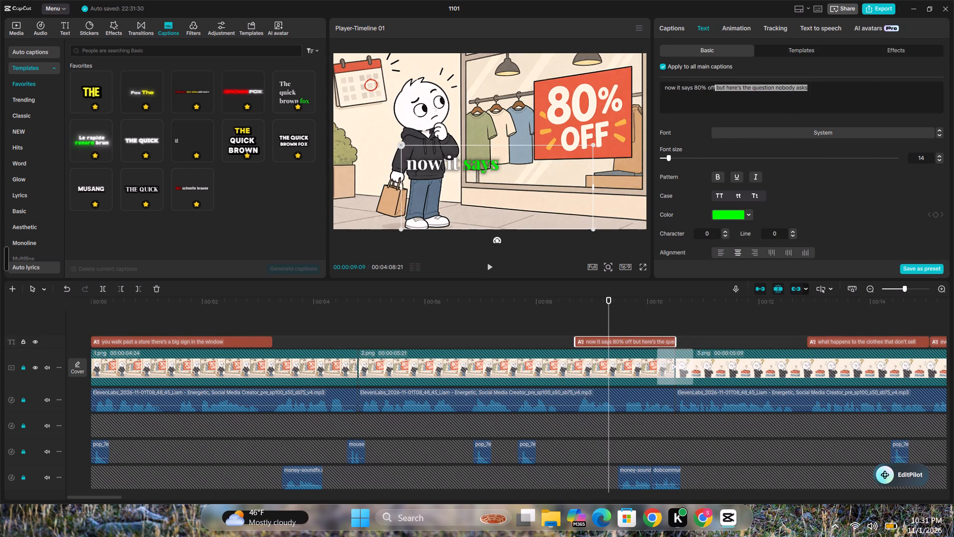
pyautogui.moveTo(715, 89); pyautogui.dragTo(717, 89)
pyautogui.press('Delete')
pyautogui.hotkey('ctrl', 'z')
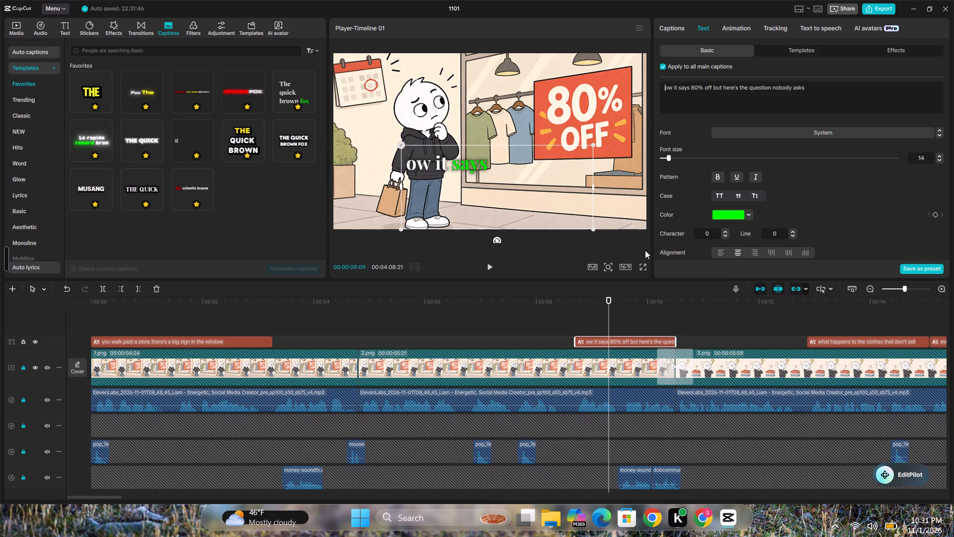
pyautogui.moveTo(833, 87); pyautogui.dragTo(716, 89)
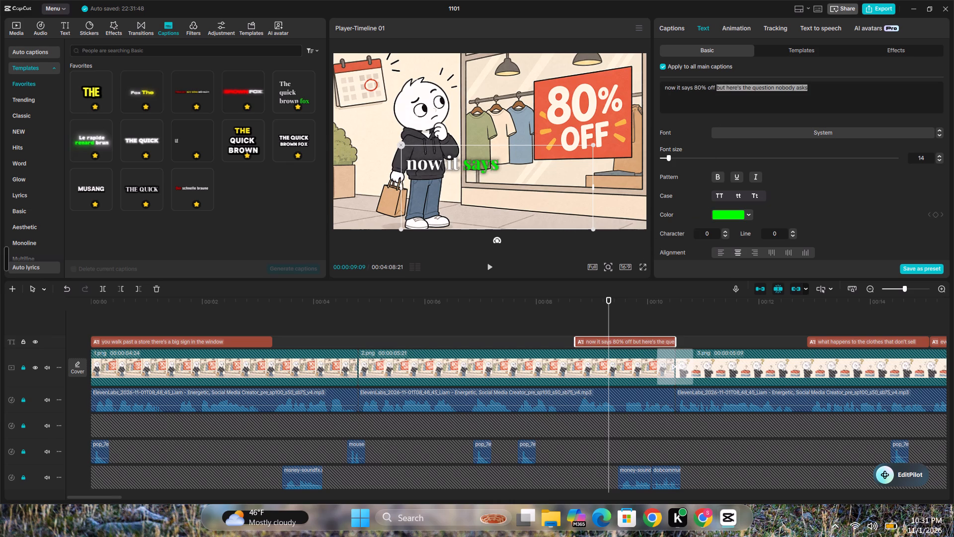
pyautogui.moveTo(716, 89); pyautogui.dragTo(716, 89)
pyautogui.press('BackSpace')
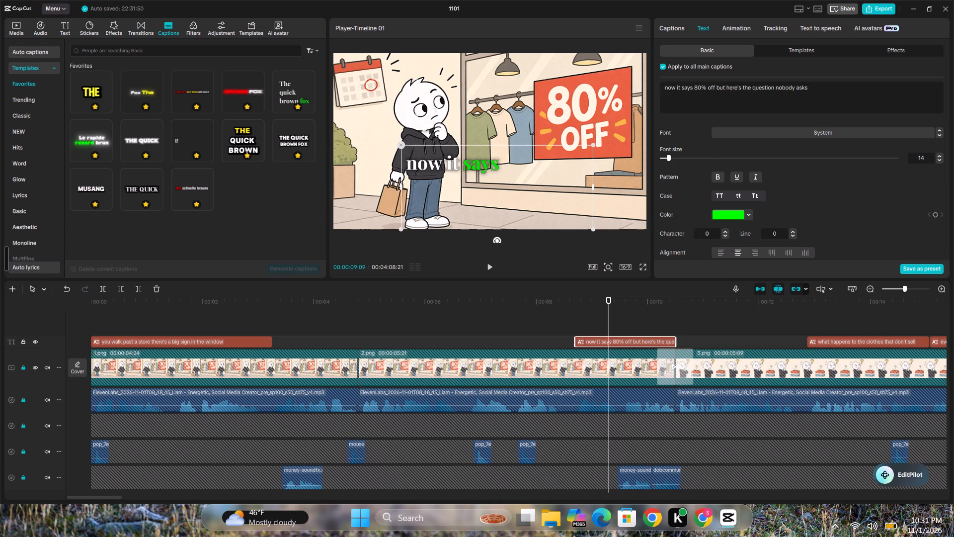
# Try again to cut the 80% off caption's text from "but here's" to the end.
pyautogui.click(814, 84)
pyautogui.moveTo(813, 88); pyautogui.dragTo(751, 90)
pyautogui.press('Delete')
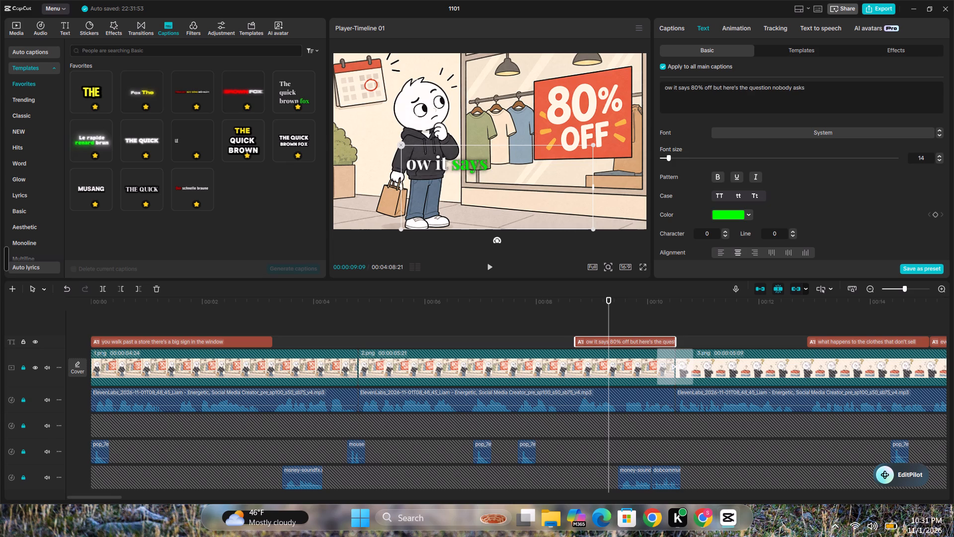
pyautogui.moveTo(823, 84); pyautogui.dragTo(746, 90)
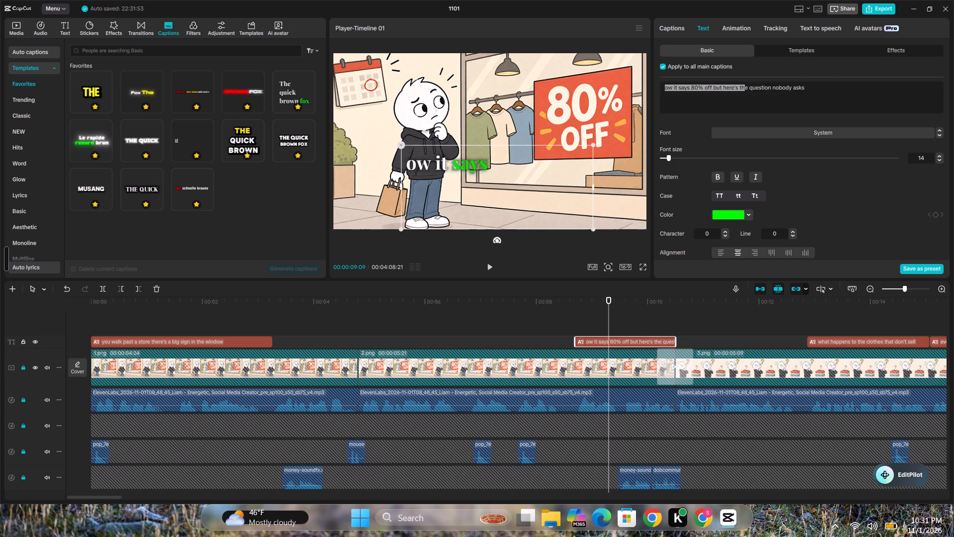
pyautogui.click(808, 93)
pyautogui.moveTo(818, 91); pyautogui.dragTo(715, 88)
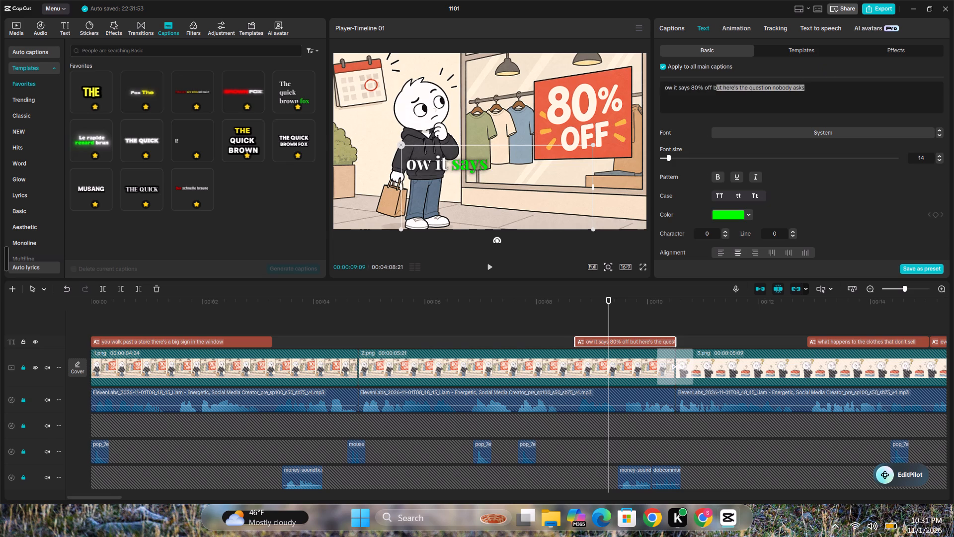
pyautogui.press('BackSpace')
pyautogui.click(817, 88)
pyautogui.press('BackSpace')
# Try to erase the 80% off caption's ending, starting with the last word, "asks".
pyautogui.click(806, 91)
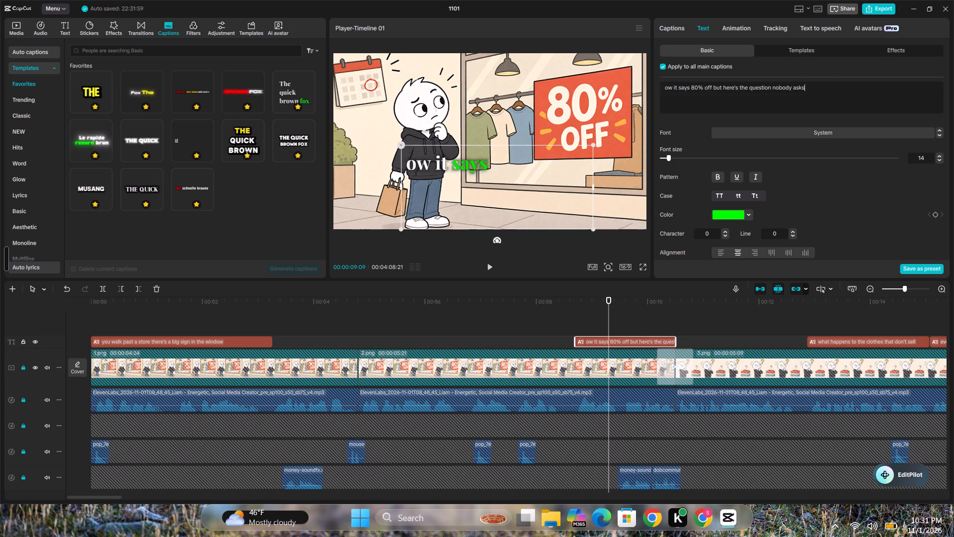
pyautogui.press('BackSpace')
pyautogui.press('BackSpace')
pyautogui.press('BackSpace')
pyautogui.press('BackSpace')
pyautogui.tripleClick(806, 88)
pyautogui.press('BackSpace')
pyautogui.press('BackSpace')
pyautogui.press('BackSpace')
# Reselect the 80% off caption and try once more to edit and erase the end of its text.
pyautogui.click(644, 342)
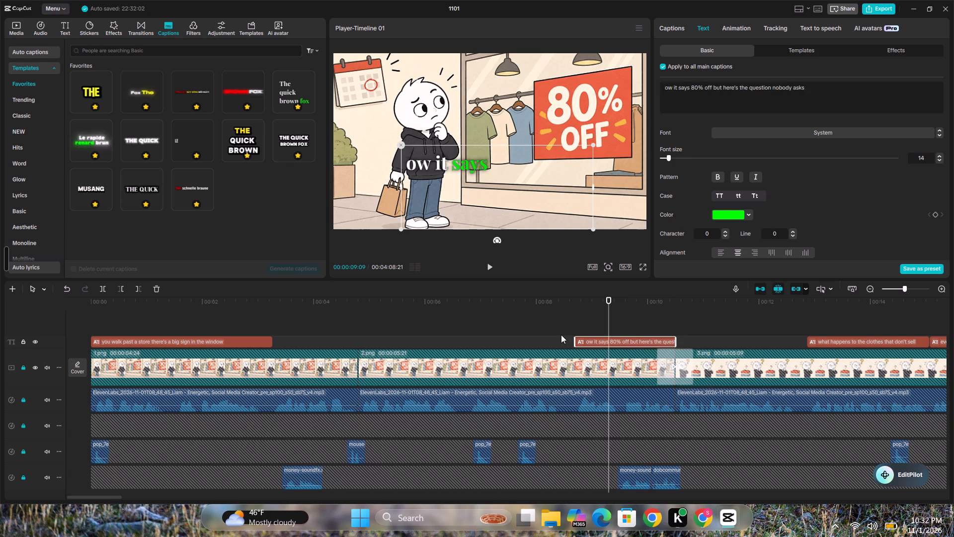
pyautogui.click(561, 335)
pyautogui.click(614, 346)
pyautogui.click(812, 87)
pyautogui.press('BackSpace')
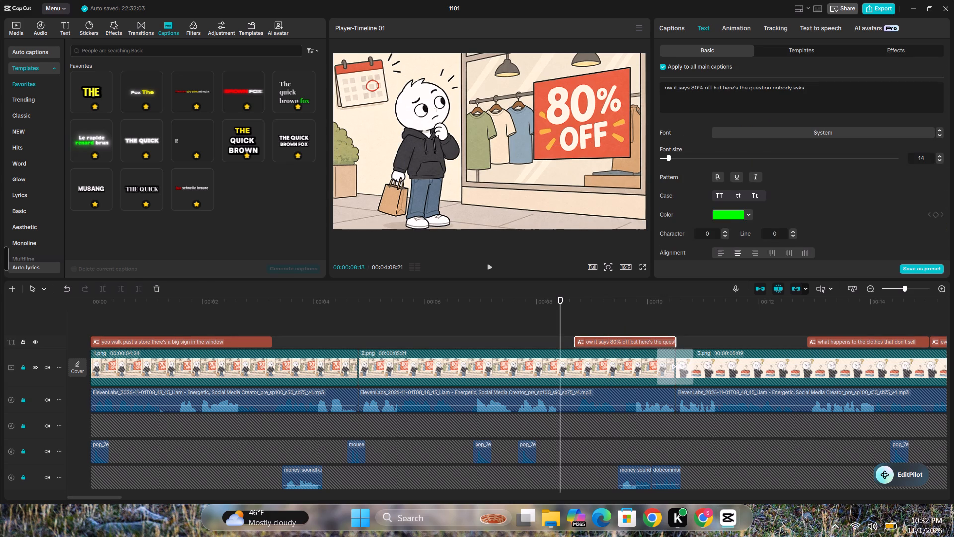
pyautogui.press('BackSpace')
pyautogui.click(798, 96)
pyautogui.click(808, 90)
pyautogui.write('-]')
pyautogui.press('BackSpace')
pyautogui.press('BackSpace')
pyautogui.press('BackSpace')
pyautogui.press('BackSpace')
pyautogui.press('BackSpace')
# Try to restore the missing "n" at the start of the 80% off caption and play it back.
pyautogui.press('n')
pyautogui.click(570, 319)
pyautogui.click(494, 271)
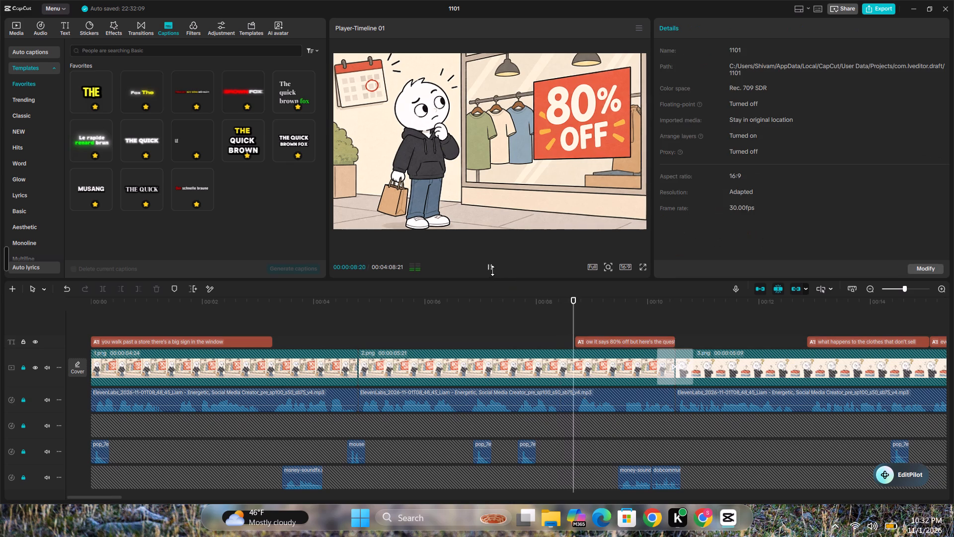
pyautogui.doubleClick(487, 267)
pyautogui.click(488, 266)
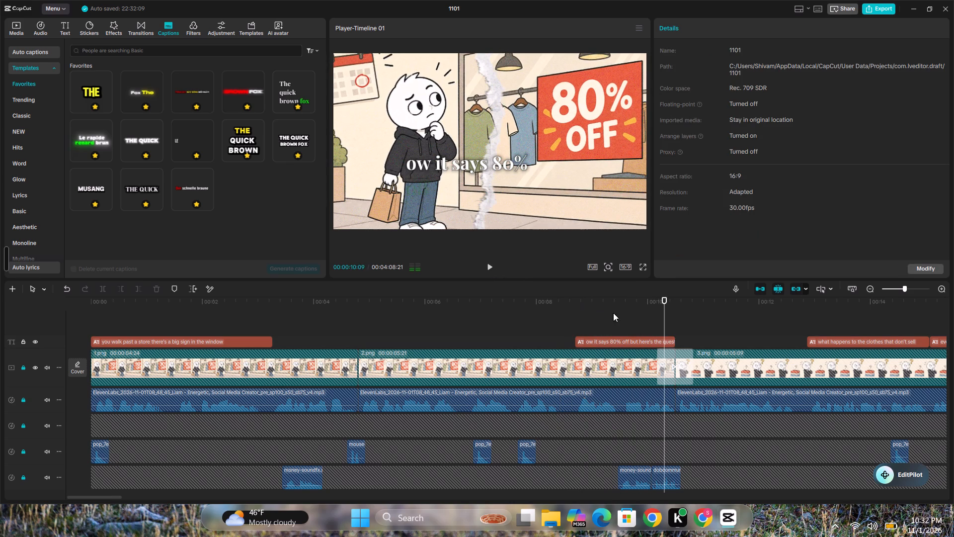
# Trim the end of the 80% off caption back to about 10 seconds 9 frames.
pyautogui.click(637, 338)
pyautogui.moveTo(674, 339); pyautogui.dragTo(660, 340)
# Play back the trimmed 80% off caption, including in full screen, to check its timing and text.
pyautogui.click(639, 330)
pyautogui.click(487, 265)
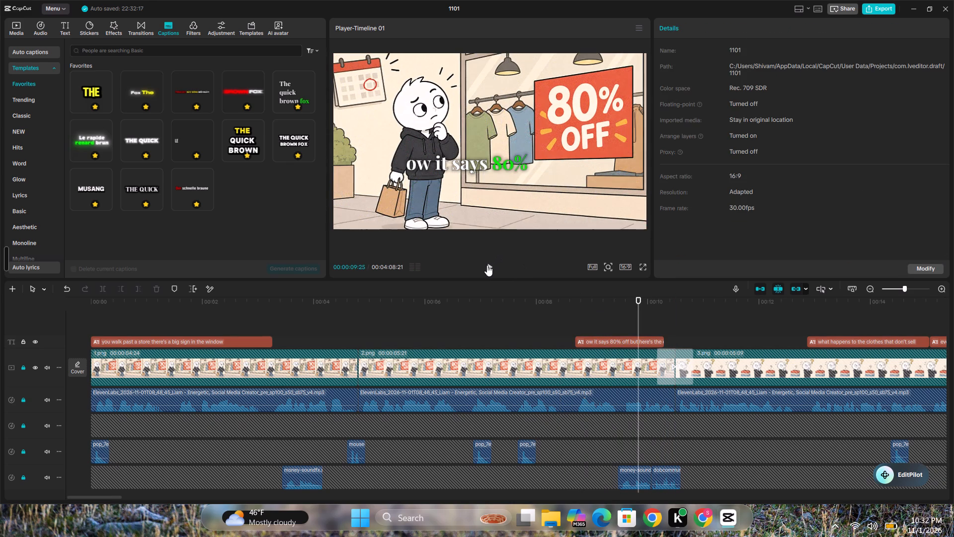
pyautogui.click(487, 265)
pyautogui.click(551, 321)
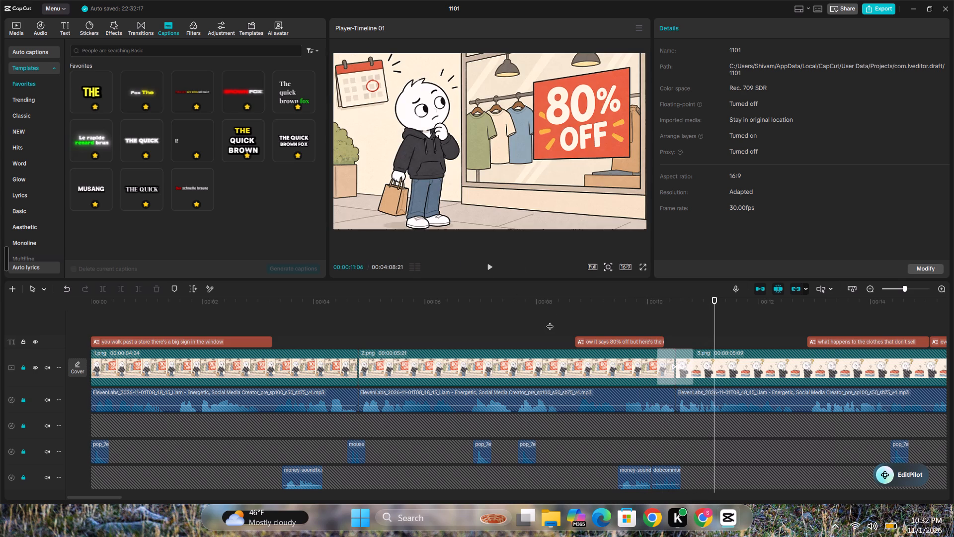
pyautogui.click(489, 268)
pyautogui.click(640, 265)
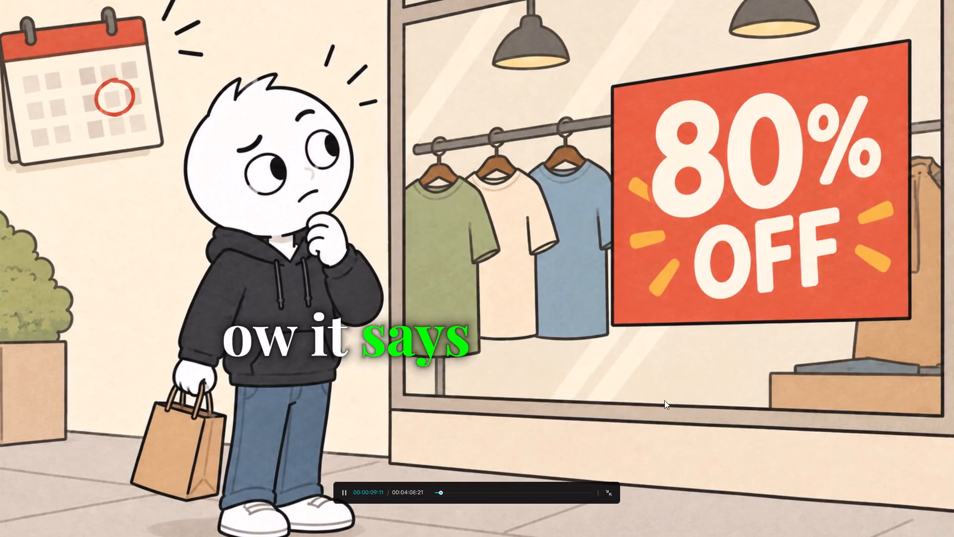
pyautogui.click(614, 493)
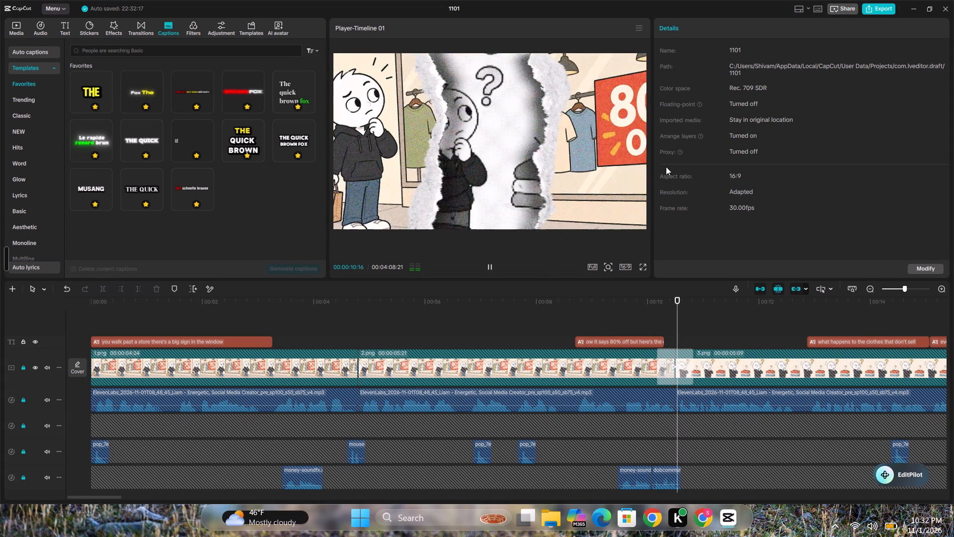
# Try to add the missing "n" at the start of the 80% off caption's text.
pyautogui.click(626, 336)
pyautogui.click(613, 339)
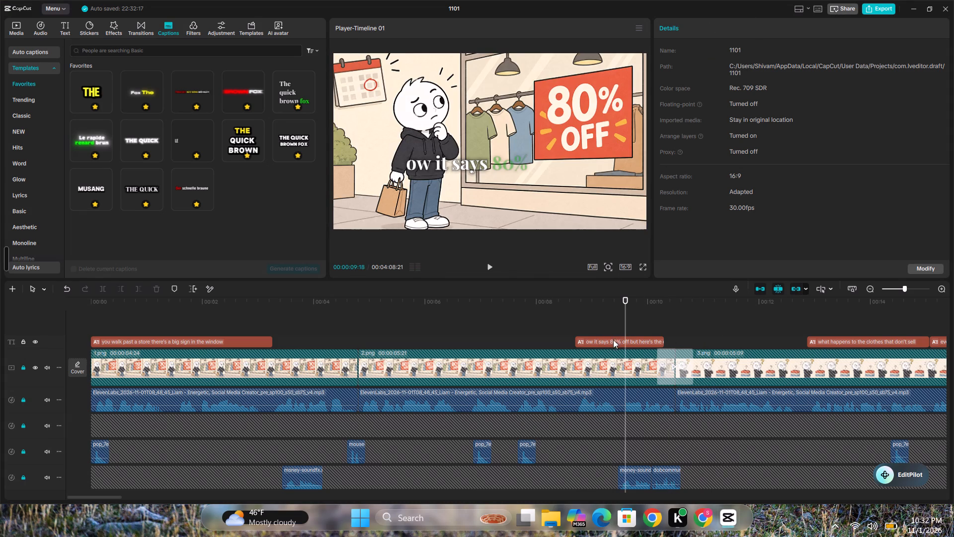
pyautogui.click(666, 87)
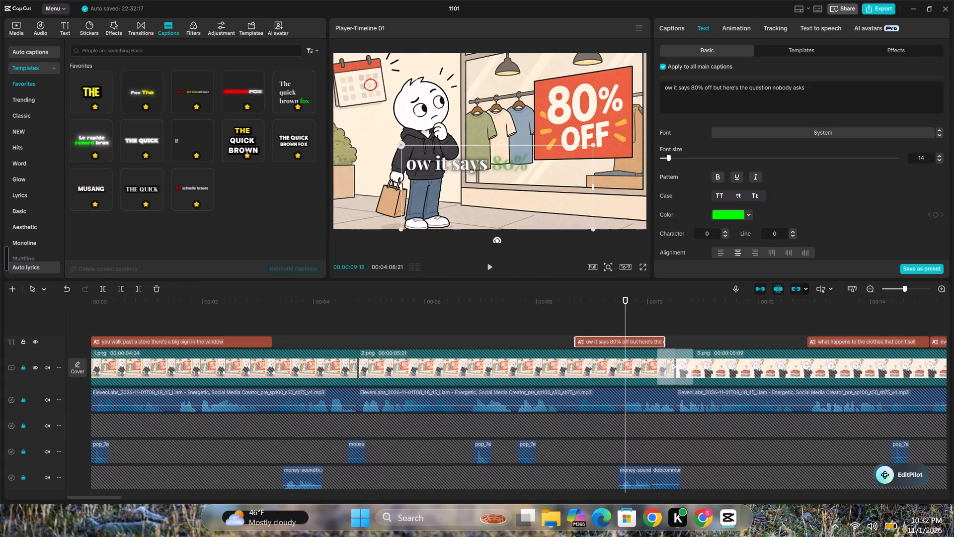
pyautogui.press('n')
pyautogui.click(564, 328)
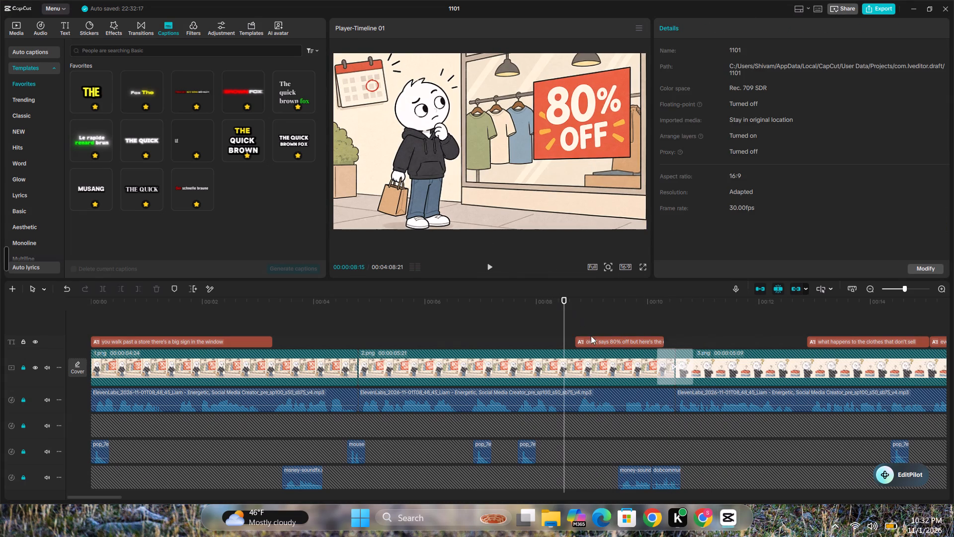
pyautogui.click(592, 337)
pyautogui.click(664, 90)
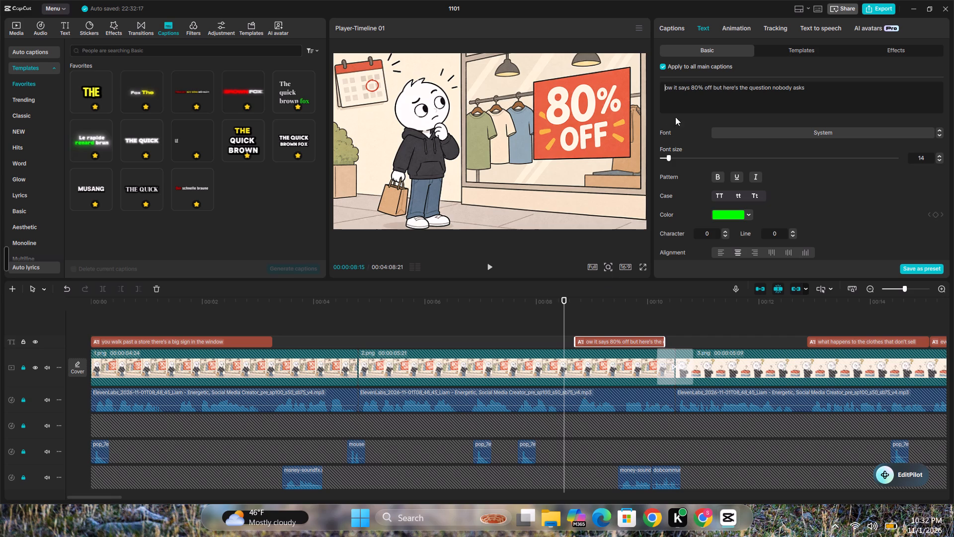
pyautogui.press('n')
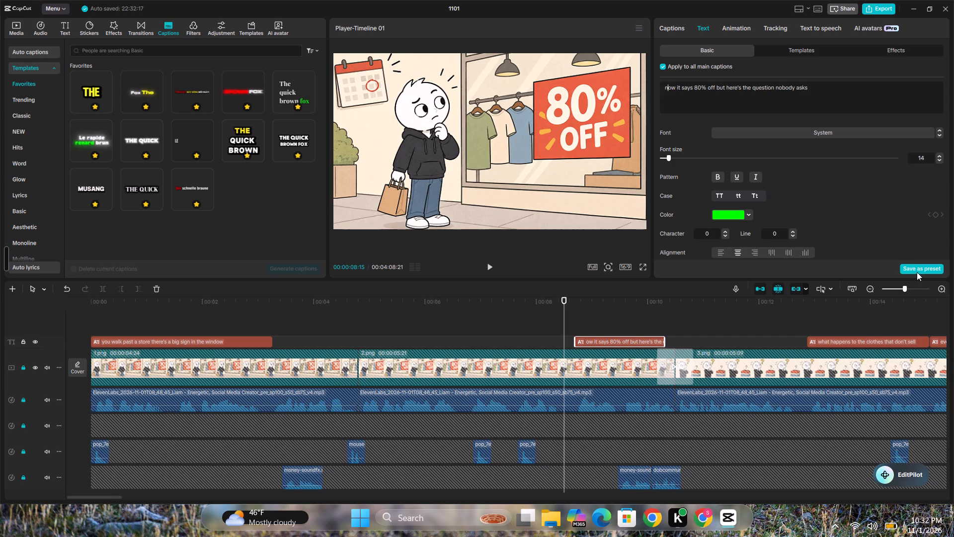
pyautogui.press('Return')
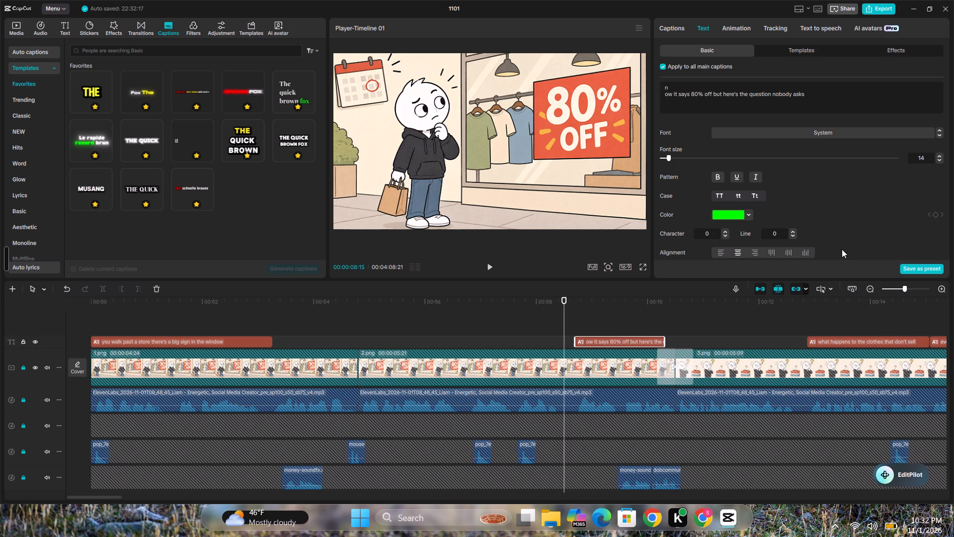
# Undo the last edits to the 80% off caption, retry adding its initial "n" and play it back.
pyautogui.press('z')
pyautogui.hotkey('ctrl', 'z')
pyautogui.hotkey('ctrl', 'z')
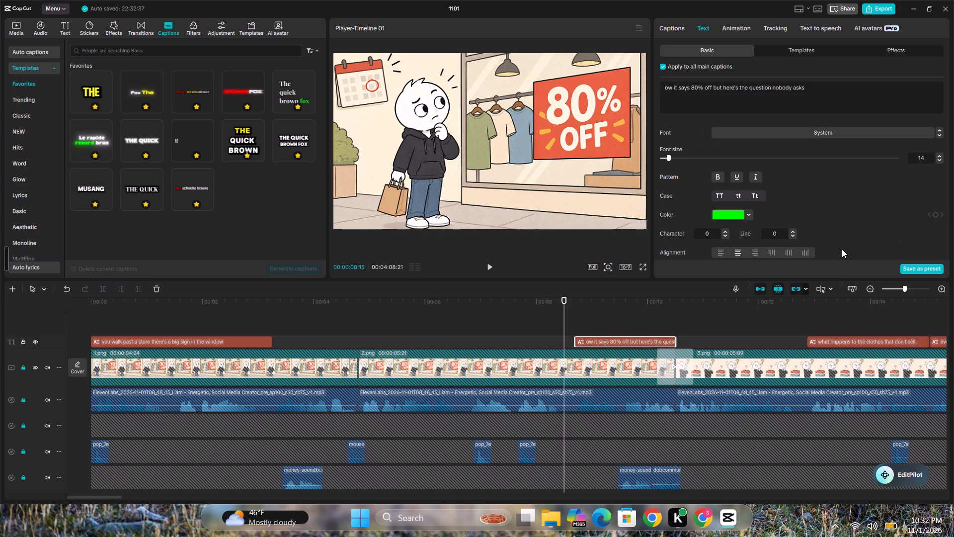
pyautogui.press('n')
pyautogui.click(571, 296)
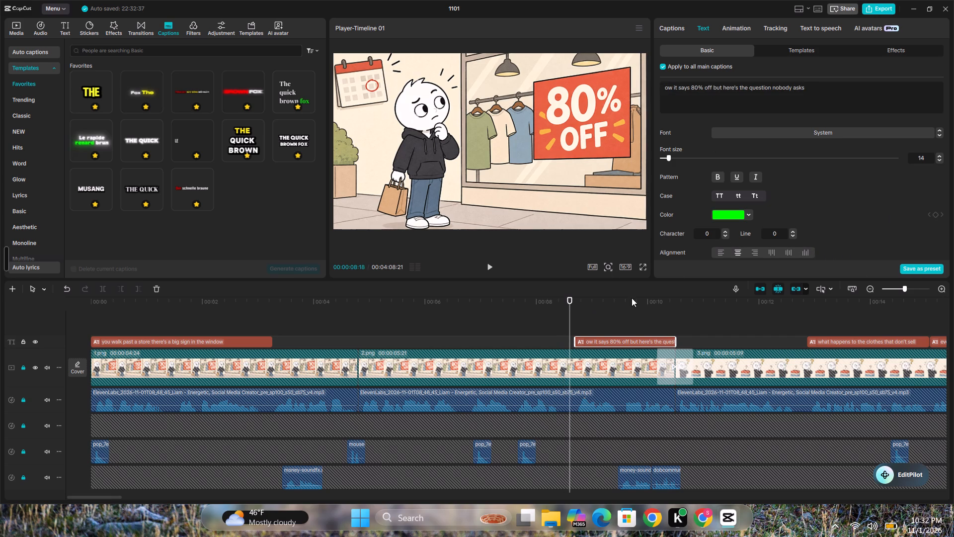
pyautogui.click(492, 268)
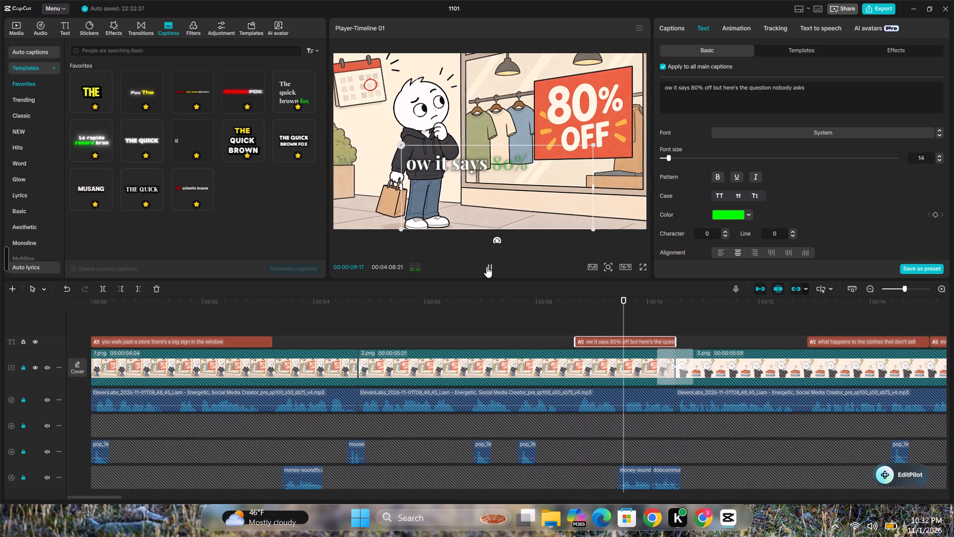
# Delete the 80% off caption and the short "even then" caption.
pyautogui.click(615, 340)
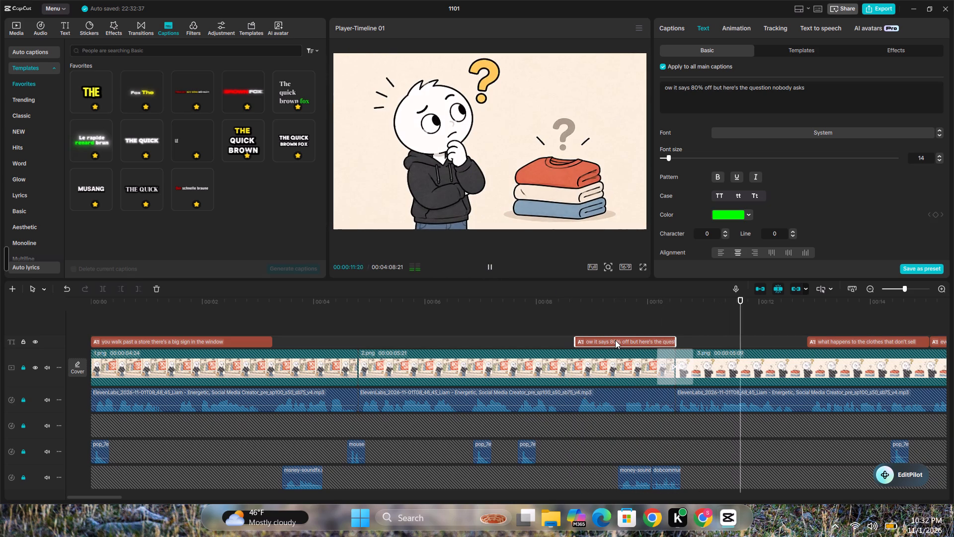
pyautogui.press('Delete')
pyautogui.click(495, 264)
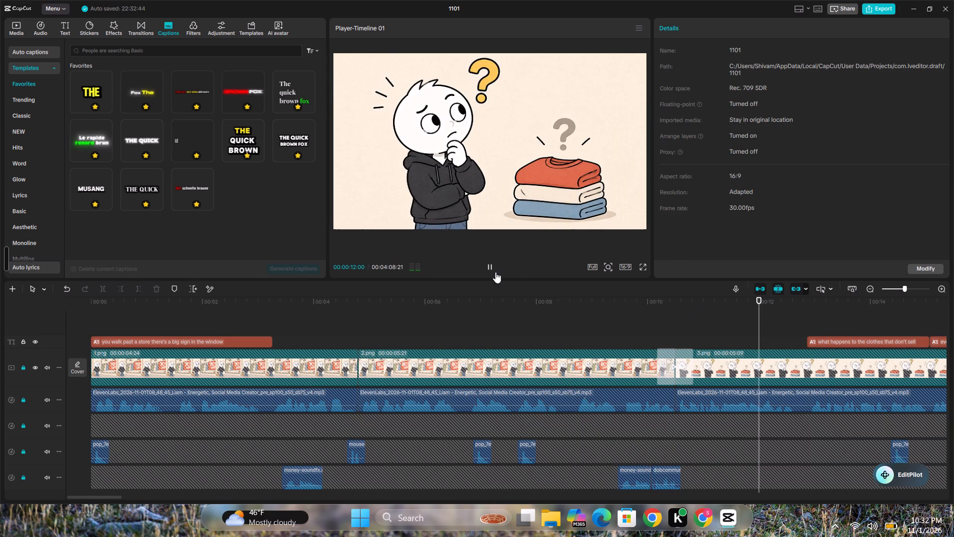
pyautogui.moveTo(121, 498); pyautogui.dragTo(122, 498)
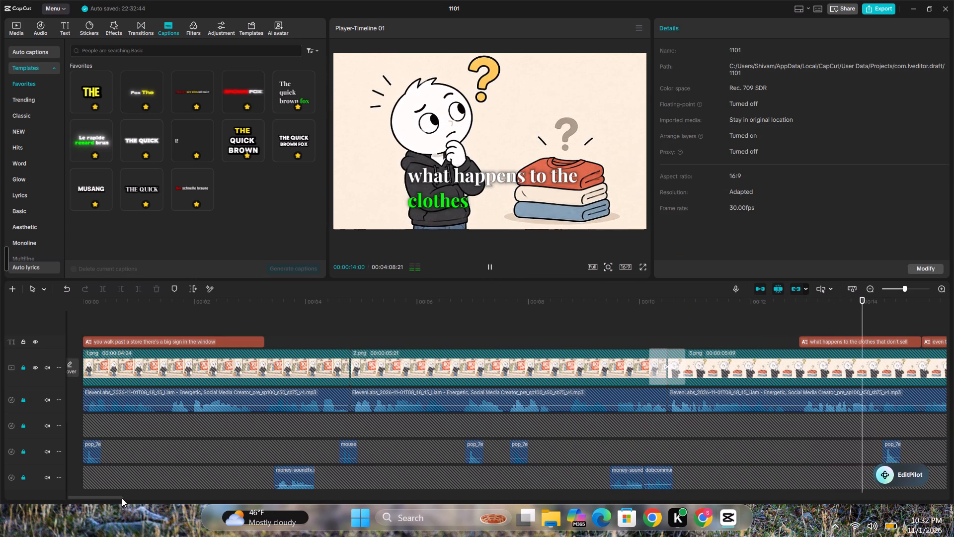
pyautogui.moveTo(122, 498); pyautogui.dragTo(159, 503)
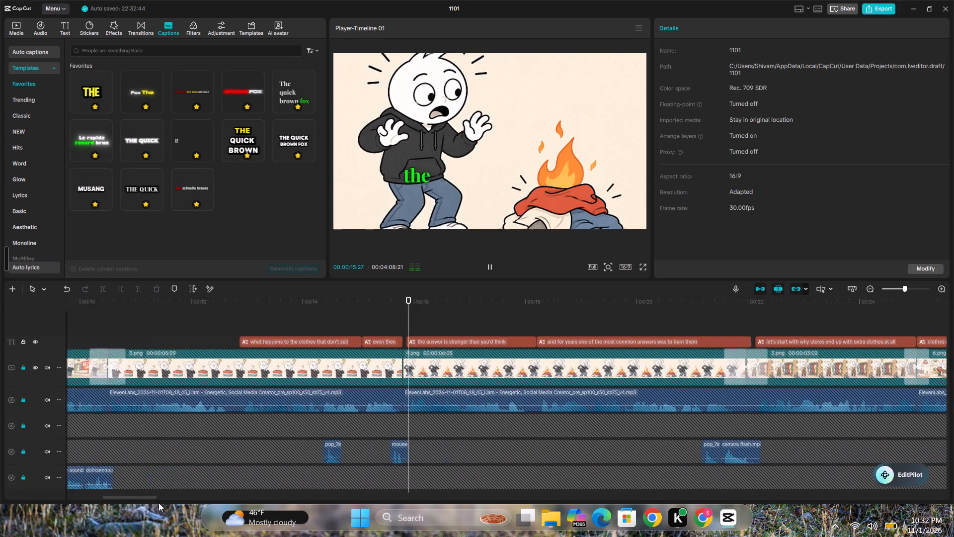
pyautogui.moveTo(159, 503); pyautogui.dragTo(162, 503)
pyautogui.click(284, 336)
pyautogui.click(288, 342)
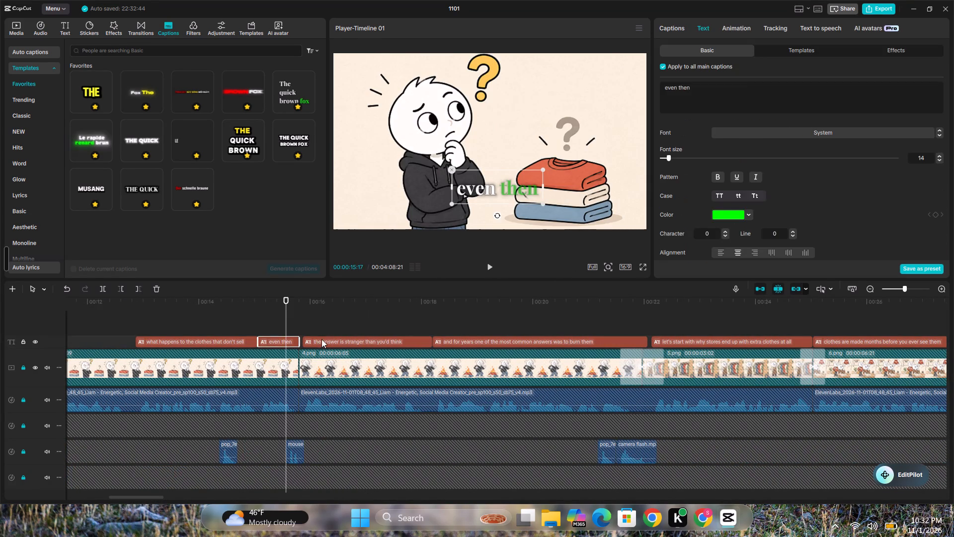
pyautogui.press('Delete')
# Play past the clothes question, and delete the three captions from "the answer is stranger than you'd think" through "let's start with why stores end up with extra clothes at all".
pyautogui.click(213, 331)
pyautogui.click(492, 267)
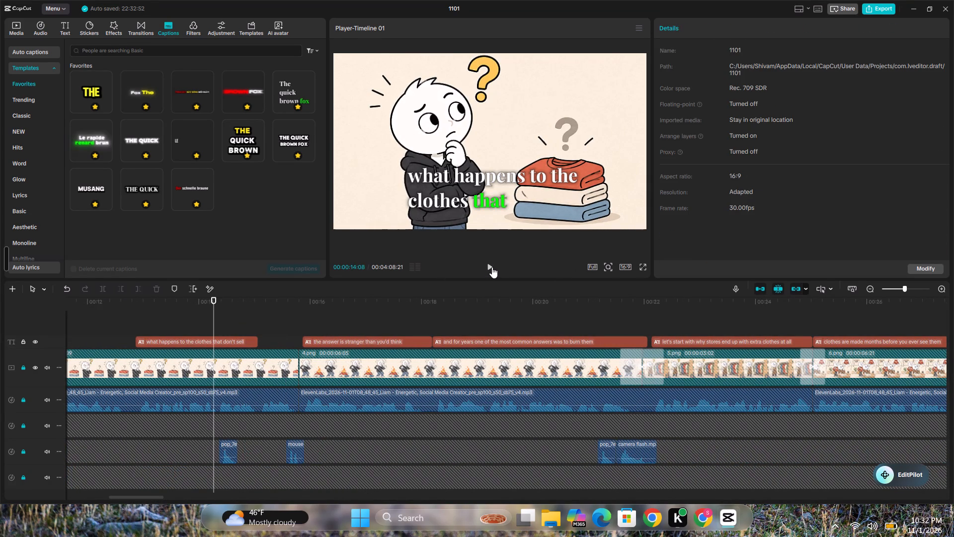
pyautogui.click(492, 267)
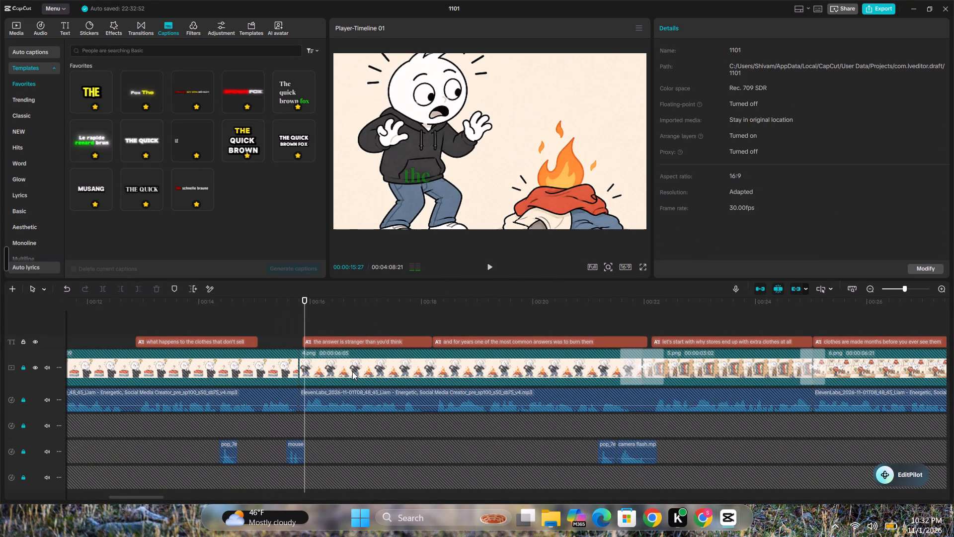
pyautogui.click(371, 342)
pyautogui.press('Delete')
pyautogui.click(501, 343)
pyautogui.press('Delete')
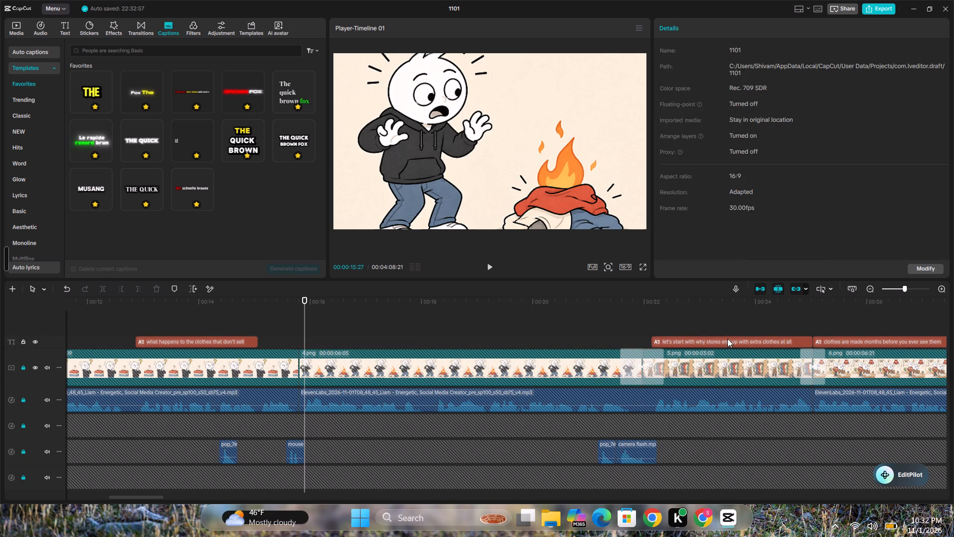
pyautogui.click(727, 339)
pyautogui.press('Delete')
# Play back the section from the extra-clothes scene into the January and September scene to review its narration and captions.
pyautogui.click(706, 317)
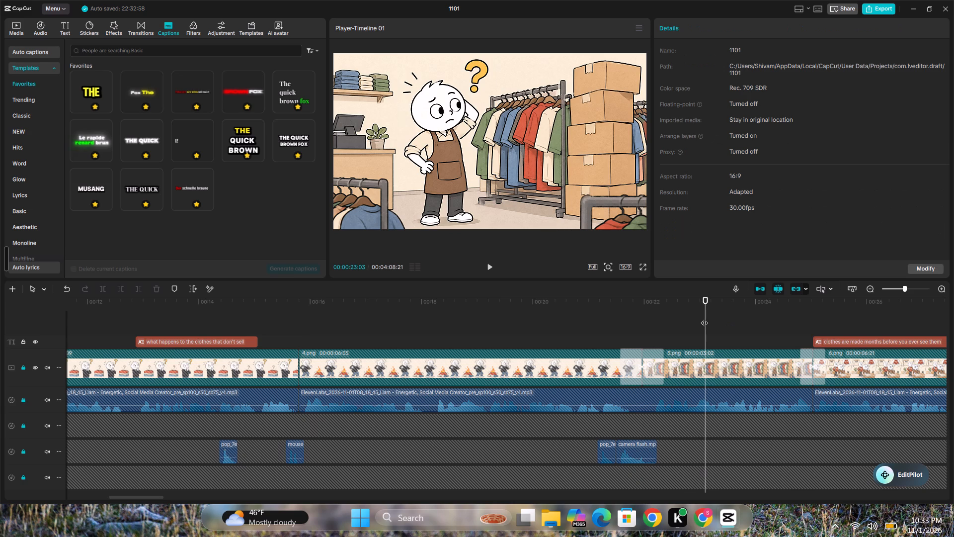
pyautogui.click(677, 318)
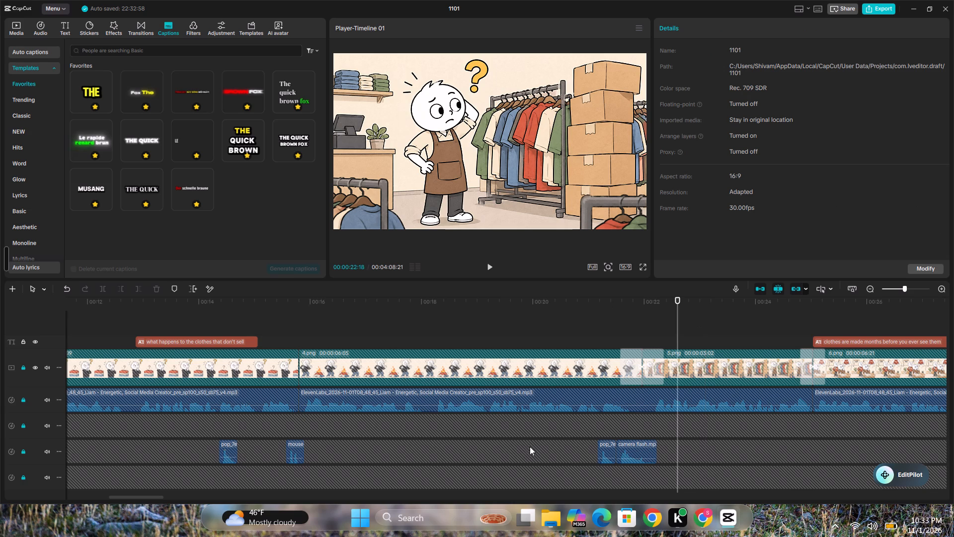
pyautogui.moveTo(159, 497); pyautogui.dragTo(180, 499)
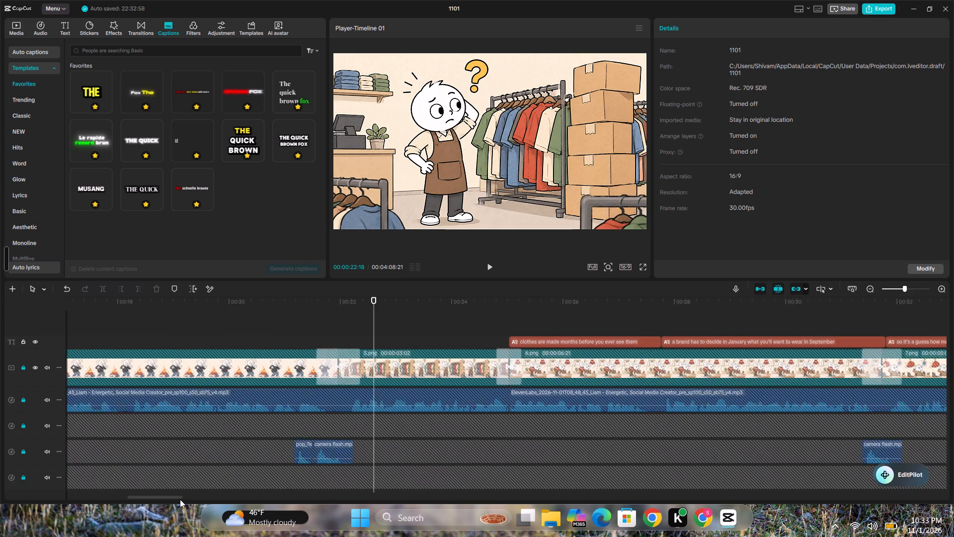
pyautogui.moveTo(180, 499); pyautogui.dragTo(198, 503)
pyautogui.click(488, 268)
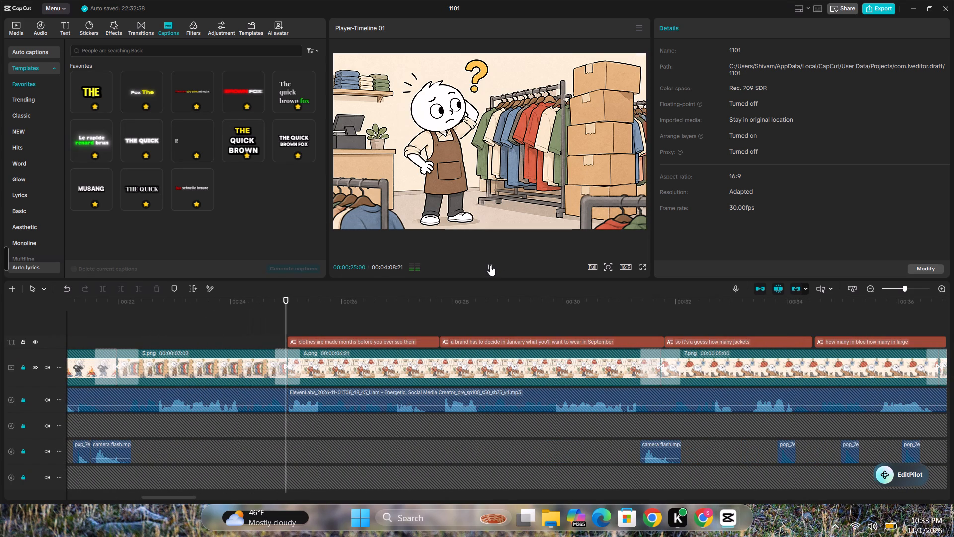
pyautogui.click(490, 265)
pyautogui.moveTo(173, 330); pyautogui.dragTo(180, 329)
pyautogui.click(483, 263)
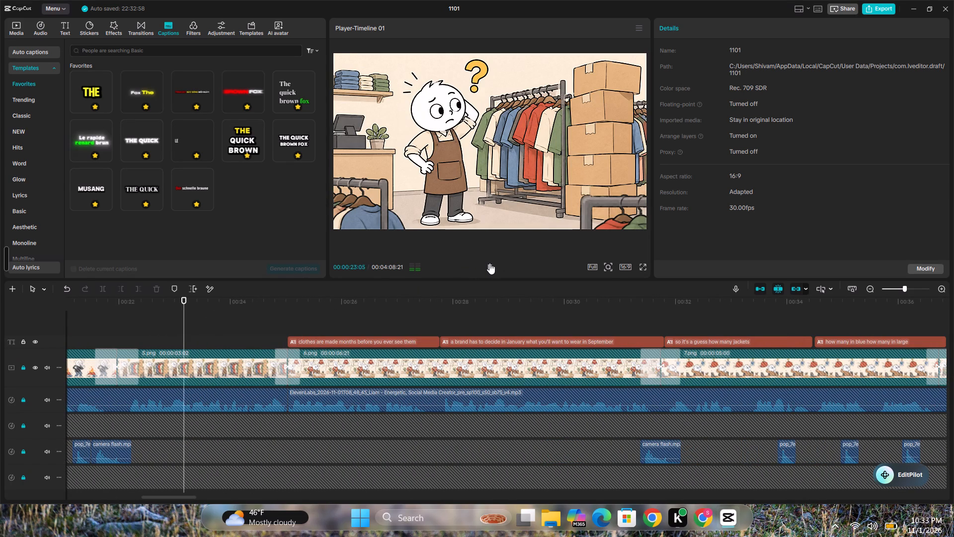
pyautogui.doubleClick(490, 263)
pyautogui.click(490, 263)
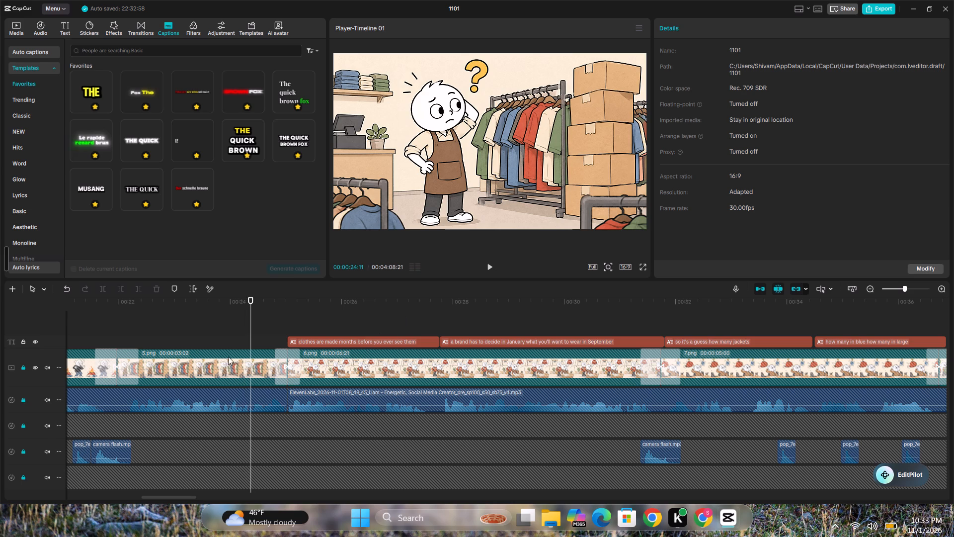
pyautogui.click(221, 355)
pyautogui.click(489, 263)
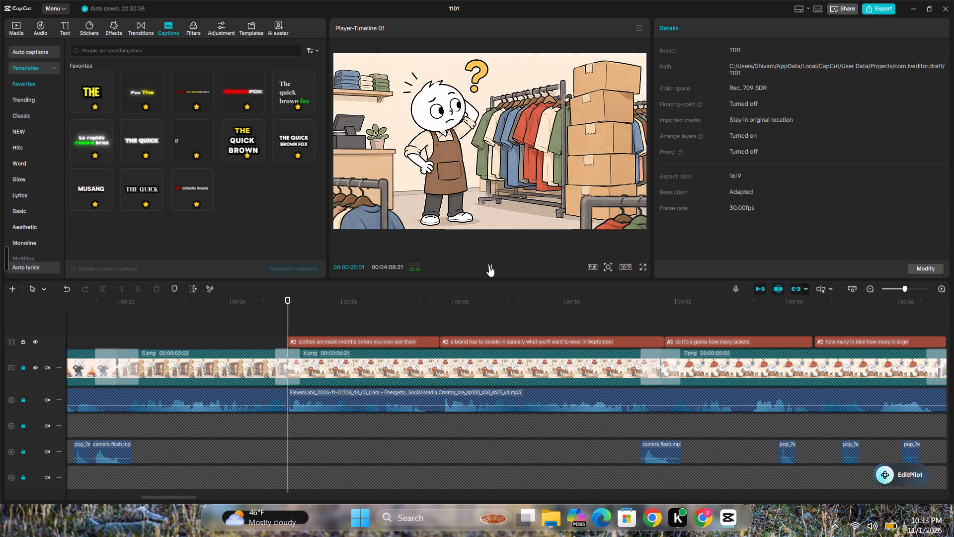
# Delete the captions "clothes are made months before you ever see them" and "a brand has to decide in January what you'll want to wear in September".
pyautogui.click(400, 340)
pyautogui.press('Delete')
pyautogui.click(493, 339)
pyautogui.press('Delete')
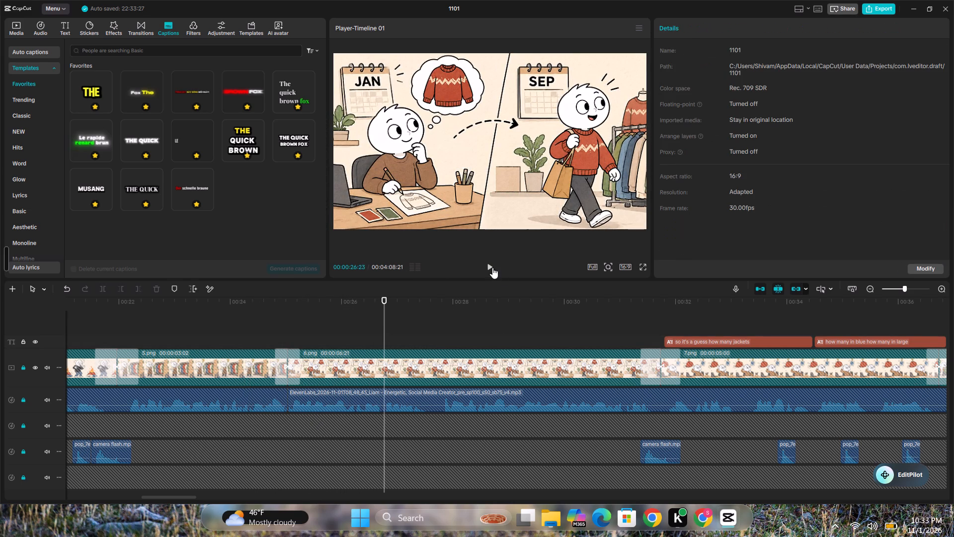
# Preview the jackets scene and delete the four captions from "so it's a guess how many jackets" through the wrong guess leaving a pile of clothes.
pyautogui.click(642, 327)
pyautogui.click(492, 266)
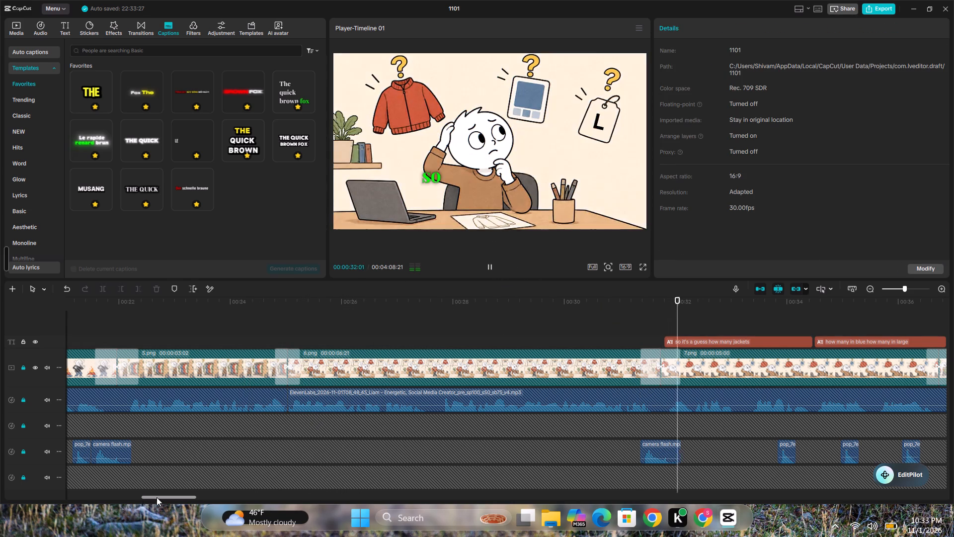
pyautogui.moveTo(172, 499); pyautogui.dragTo(199, 498)
pyautogui.click(493, 264)
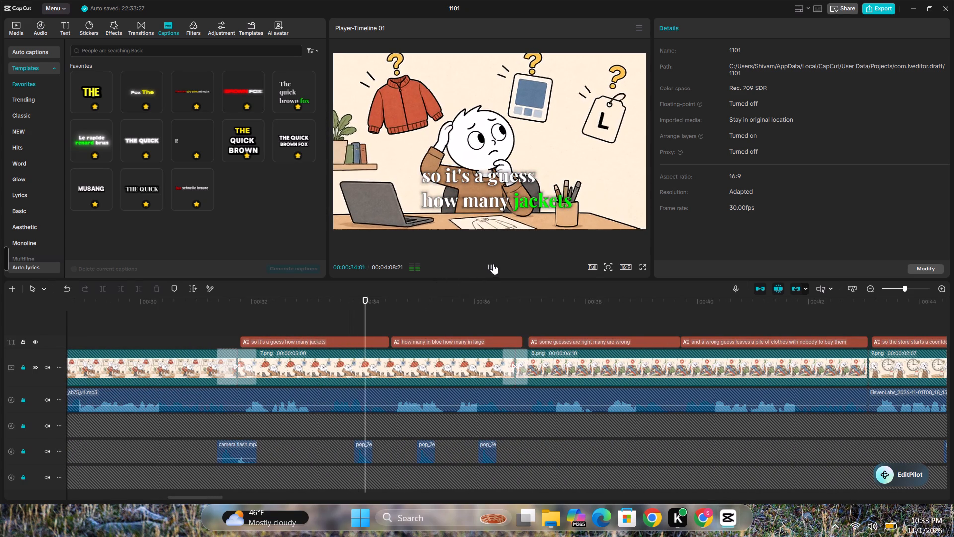
pyautogui.click(375, 339)
pyautogui.press('Delete')
pyautogui.click(422, 341)
pyautogui.press('Delete')
pyautogui.click(589, 336)
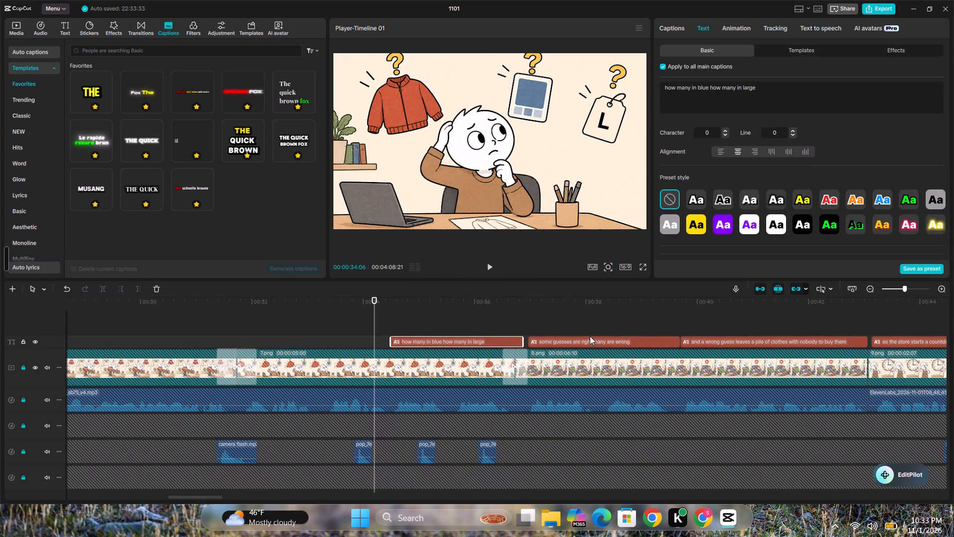
pyautogui.press('Delete')
pyautogui.click(746, 341)
pyautogui.press('Delete')
pyautogui.click(615, 343)
pyautogui.press('Delete')
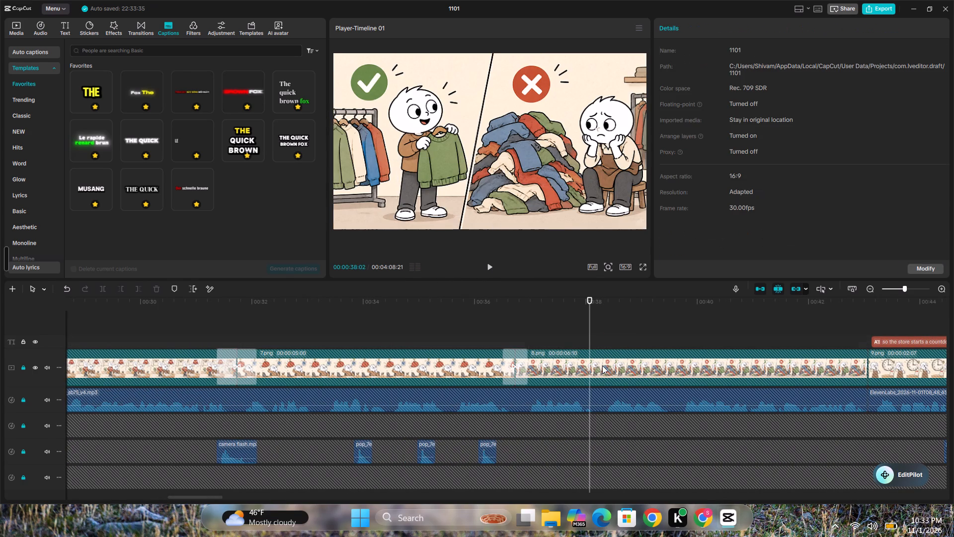
# Delete the five consecutive captions from "so the store starts a countdown" through "cheaply to a company that buys leftover stock".
pyautogui.moveTo(221, 499); pyautogui.dragTo(112, 490)
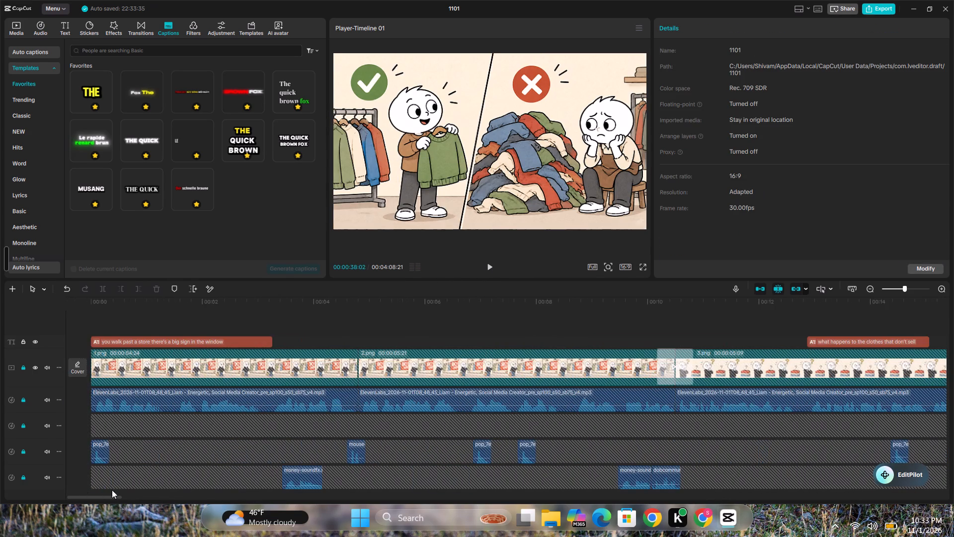
pyautogui.moveTo(112, 490); pyautogui.dragTo(266, 485)
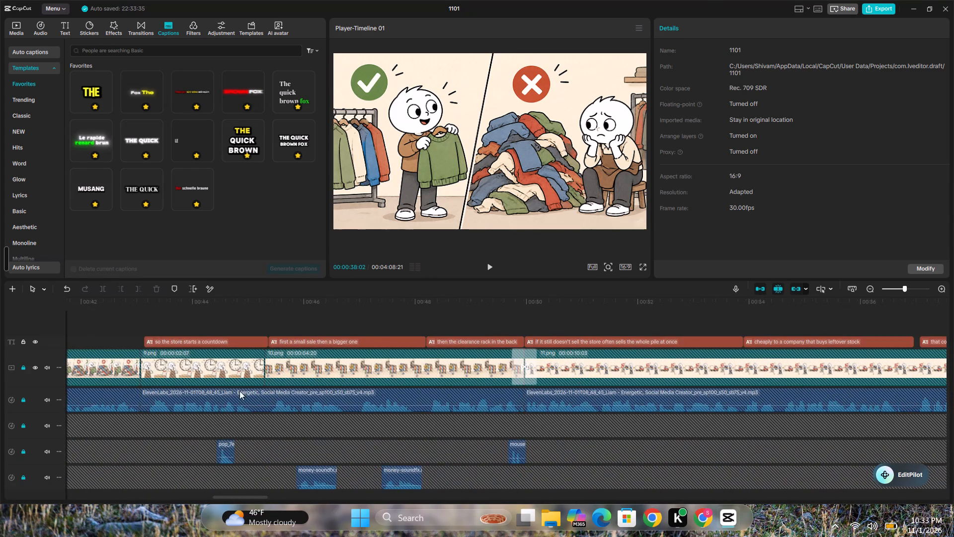
pyautogui.click(248, 344)
pyautogui.press('Delete')
pyautogui.click(319, 342)
pyautogui.press('Delete')
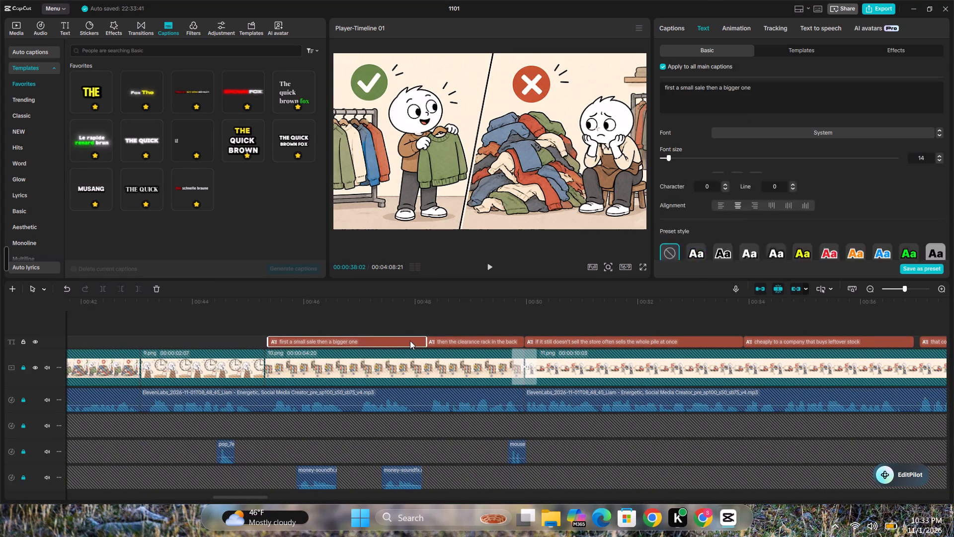
pyautogui.click(449, 339)
pyautogui.press('Delete')
pyautogui.click(573, 343)
pyautogui.press('Delete')
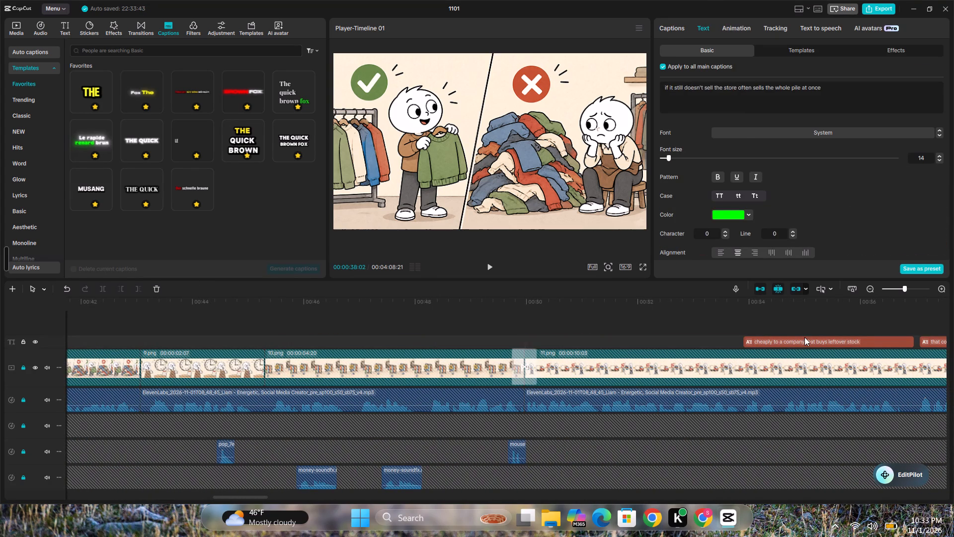
pyautogui.click(804, 337)
pyautogui.press('Delete')
# Delete the five consecutive captions from "that company resells it somewhere else" through "just at a much lower price".
pyautogui.moveTo(238, 499); pyautogui.dragTo(240, 499)
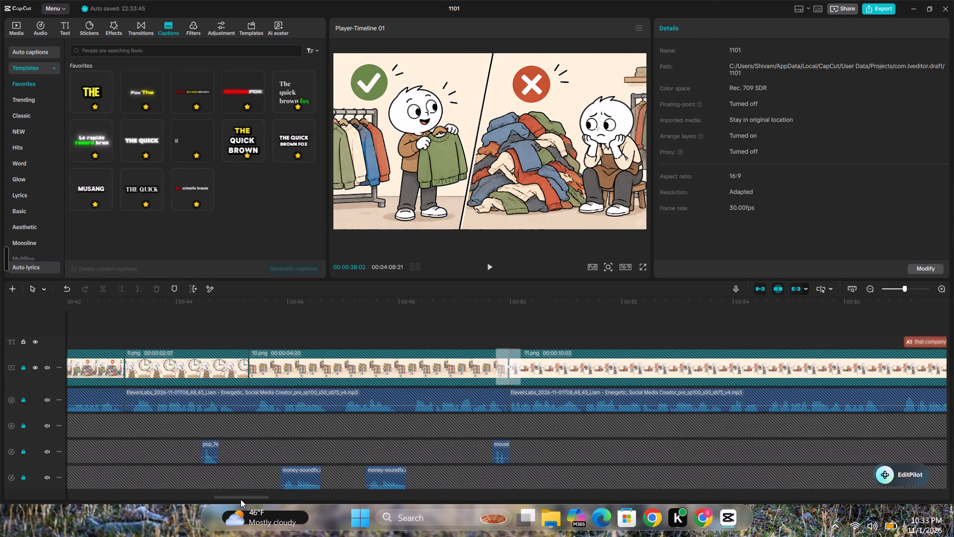
pyautogui.moveTo(240, 499); pyautogui.dragTo(289, 500)
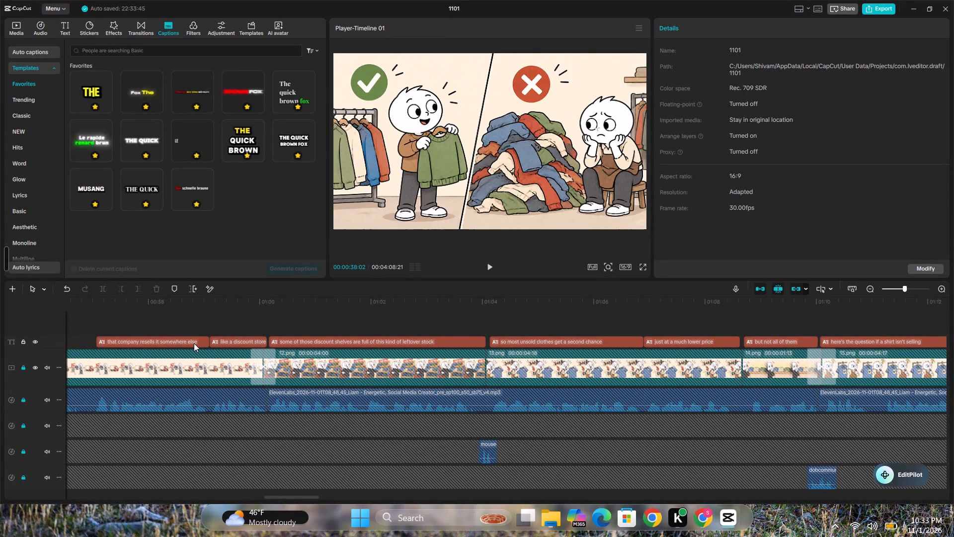
pyautogui.hotkey('ctrl', '-')
pyautogui.hotkey('ctrl', '-')
pyautogui.hotkey('ctrl', '=')
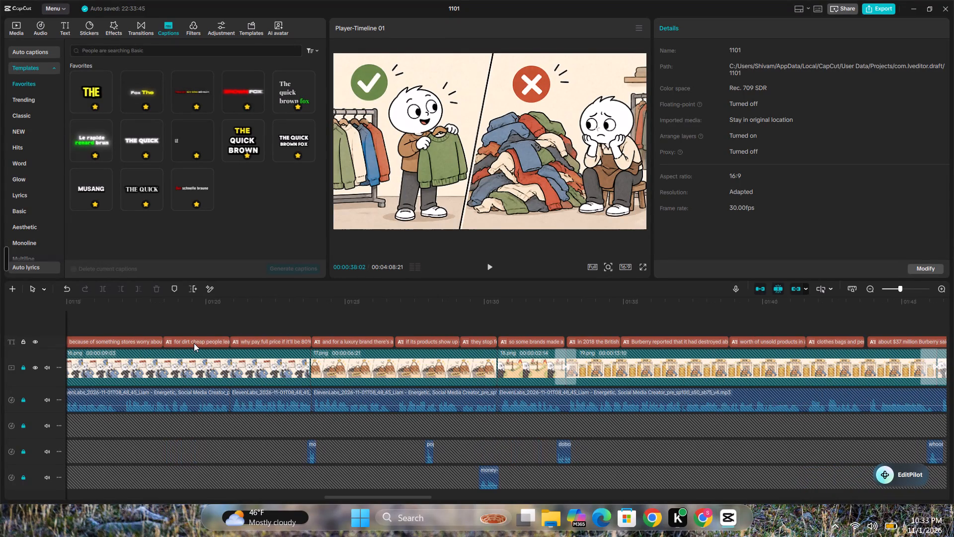
pyautogui.moveTo(350, 497); pyautogui.dragTo(312, 495)
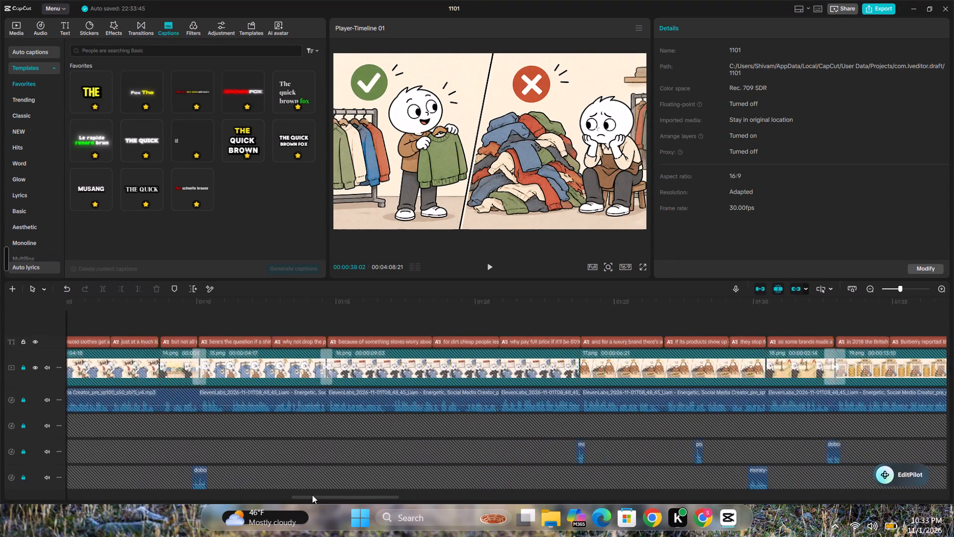
pyautogui.moveTo(312, 495); pyautogui.dragTo(262, 491)
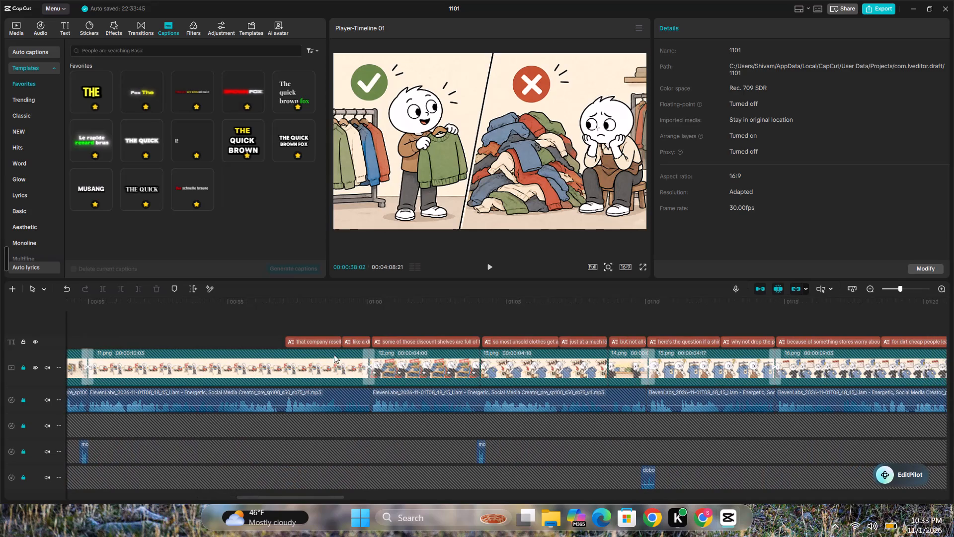
pyautogui.click(318, 344)
pyautogui.press('Delete')
pyautogui.click(352, 344)
pyautogui.press('Delete')
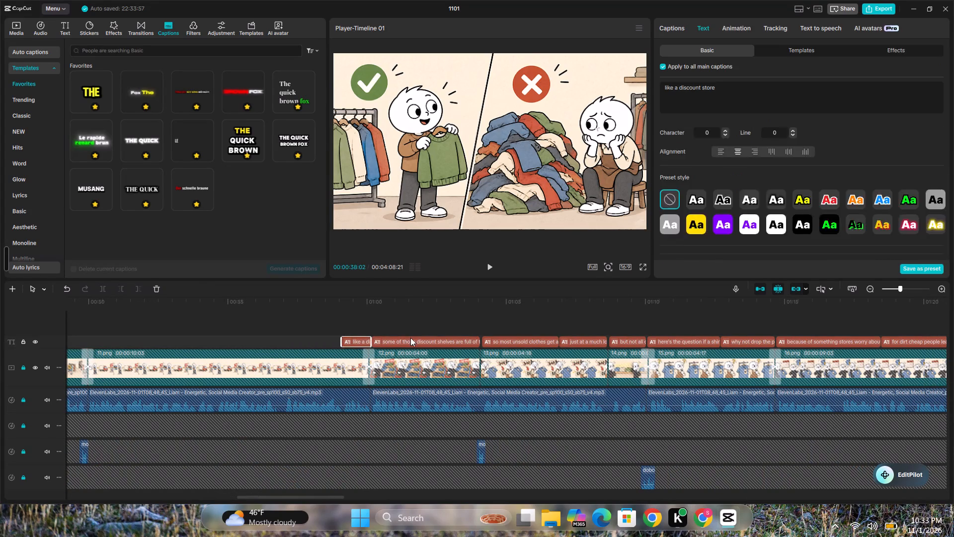
pyautogui.click(412, 338)
pyautogui.press('Delete')
pyautogui.click(508, 337)
pyautogui.press('Delete')
pyautogui.click(595, 338)
pyautogui.press('Delete')
# Delete the four consecutive captions from "but not all of them" through the one beginning "because of something stores worry about".
pyautogui.click(638, 339)
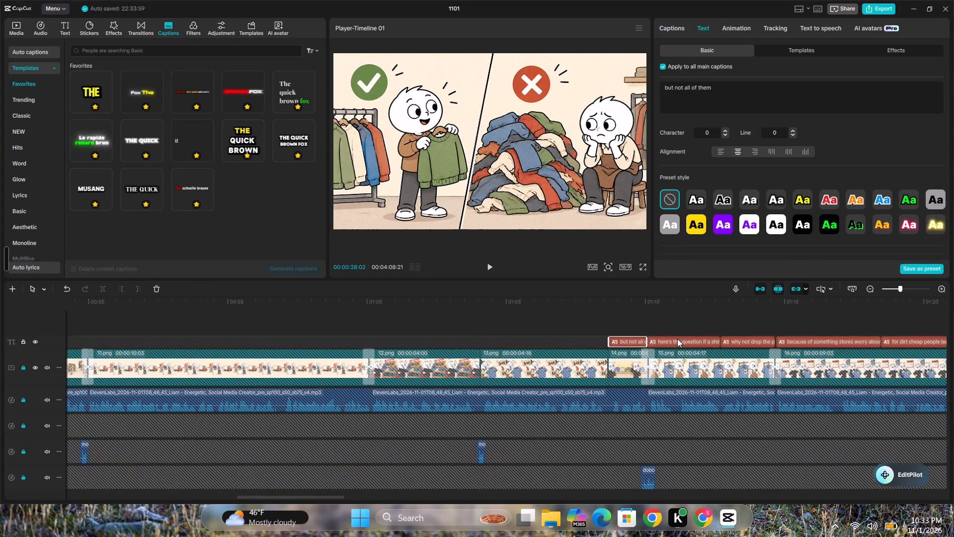
pyautogui.press('Delete')
pyautogui.click(677, 339)
pyautogui.press('Delete')
pyautogui.click(742, 339)
pyautogui.press('Delete')
pyautogui.click(805, 338)
pyautogui.press('Delete')
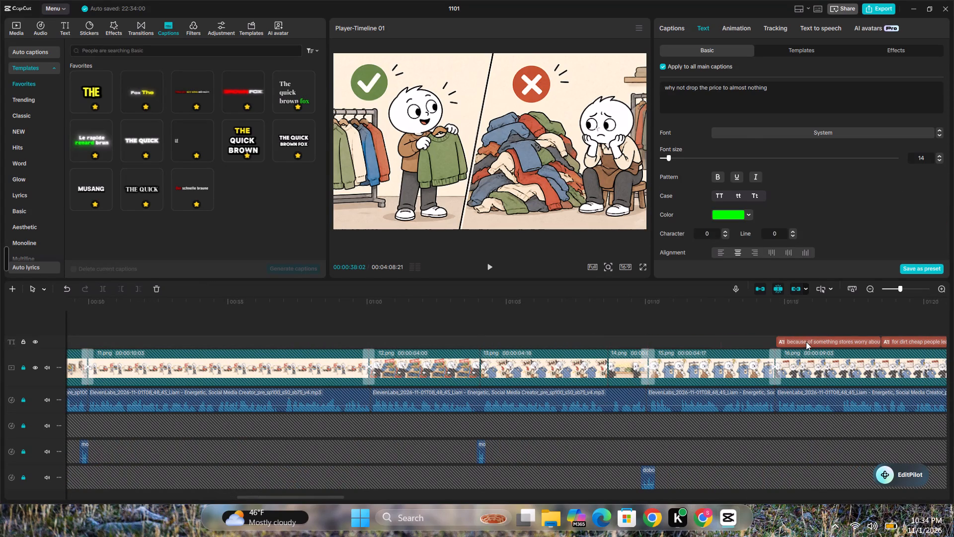
# Delete the two captions beginning "for dirt cheap" and "why pay full price".
pyautogui.moveTo(306, 498); pyautogui.dragTo(306, 497)
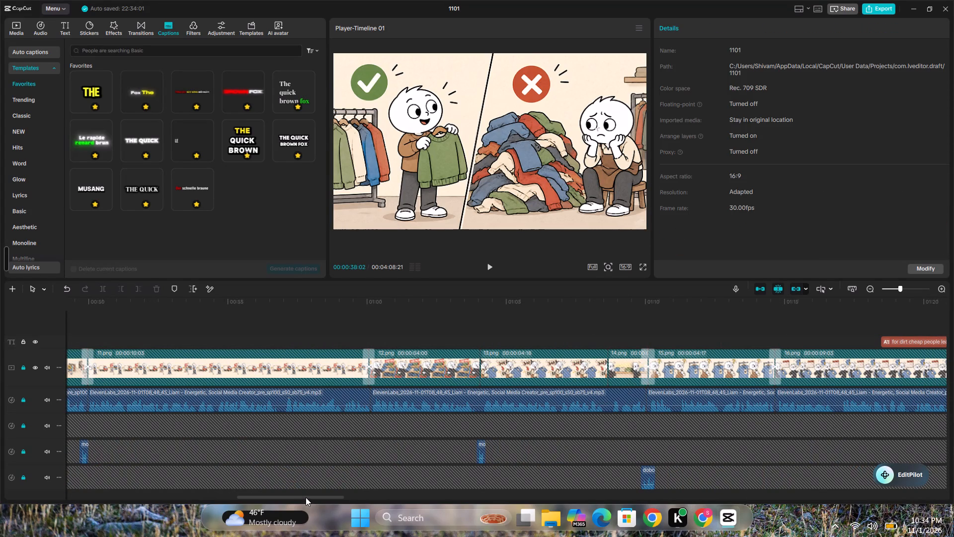
pyautogui.moveTo(306, 497); pyautogui.dragTo(397, 503)
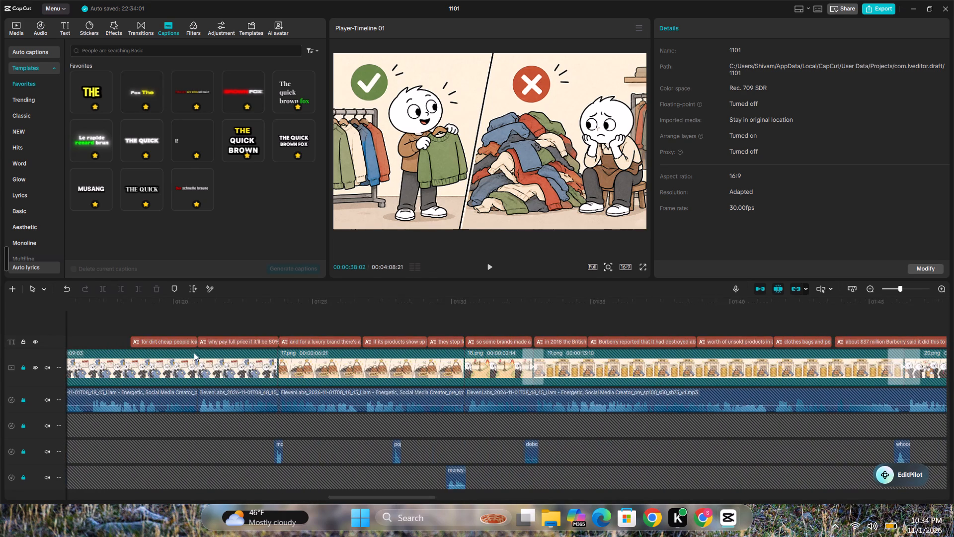
pyautogui.click(185, 337)
pyautogui.press('Delete')
pyautogui.click(253, 344)
pyautogui.press('Delete')
# Delete the three captions over the luxury bag scene, from "and for a luxury brand there's an even bigger fear" through "they stop".
pyautogui.click(318, 339)
pyautogui.click(417, 340)
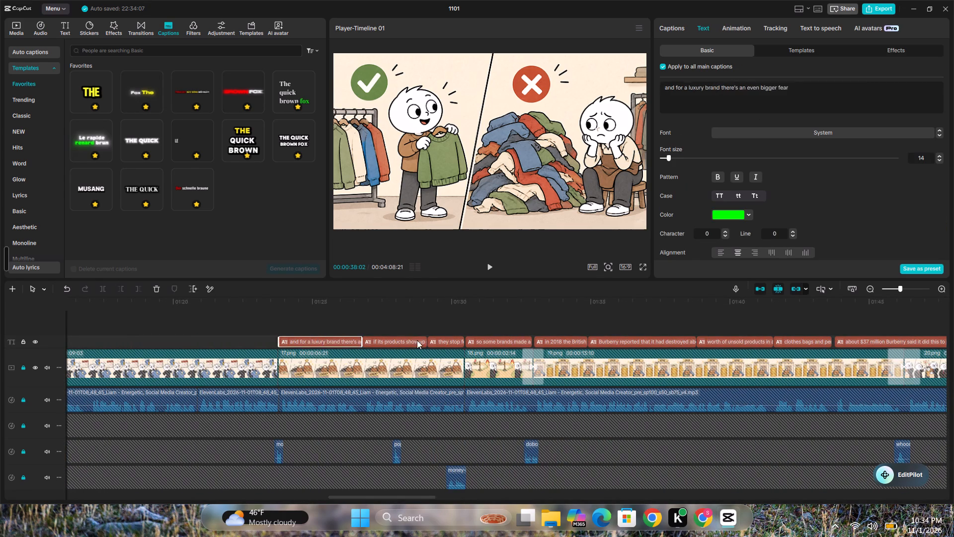
pyautogui.click(468, 340)
pyautogui.click(452, 342)
pyautogui.press('Delete')
pyautogui.click(389, 340)
pyautogui.press('Delete')
pyautogui.click(344, 334)
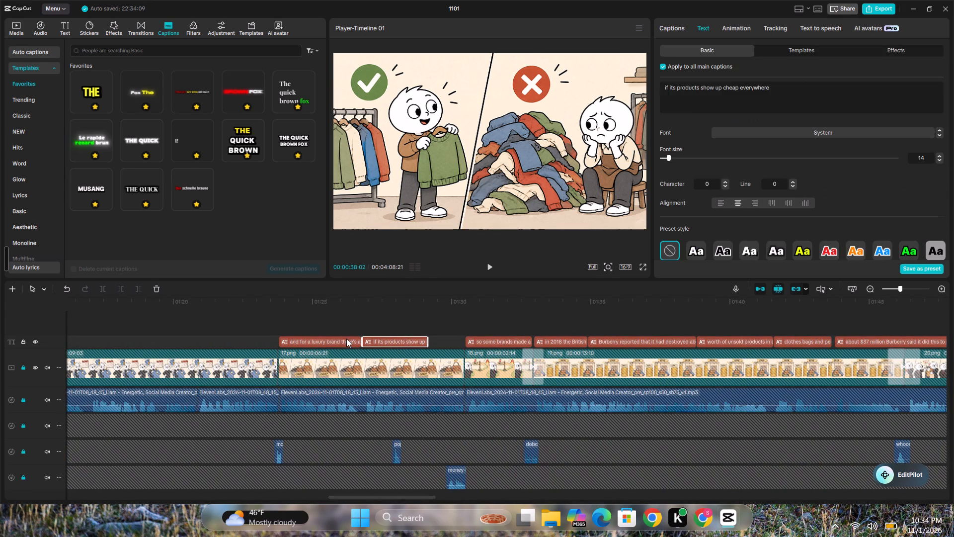
pyautogui.click(346, 339)
pyautogui.press('Delete')
# Delete the five consecutive captions from the one beginning "so some brands made" through "clothes bags and perfume".
pyautogui.click(480, 340)
pyautogui.press('Delete')
pyautogui.click(557, 341)
pyautogui.press('Delete')
pyautogui.click(624, 338)
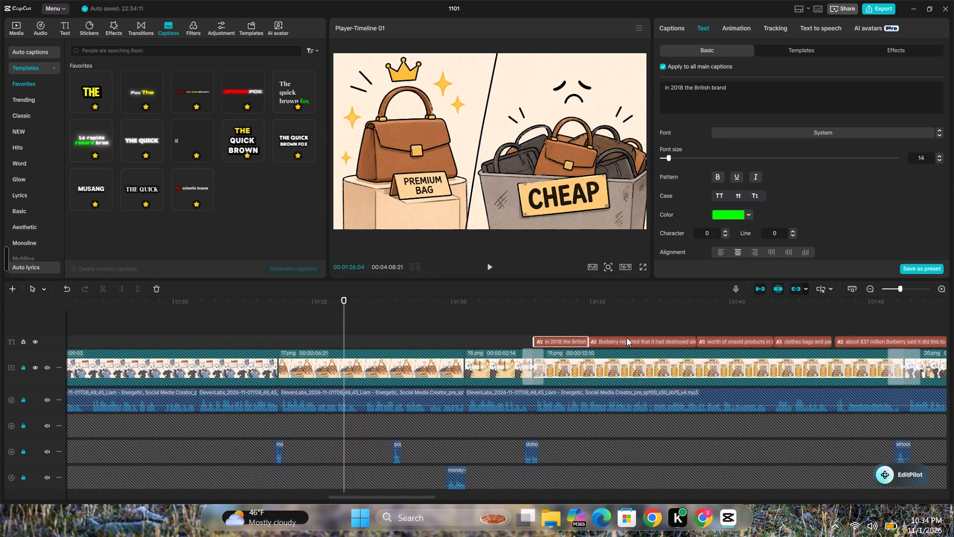
pyautogui.press('Delete')
pyautogui.click(718, 340)
pyautogui.press('Delete')
pyautogui.moveTo(409, 496); pyautogui.dragTo(424, 496)
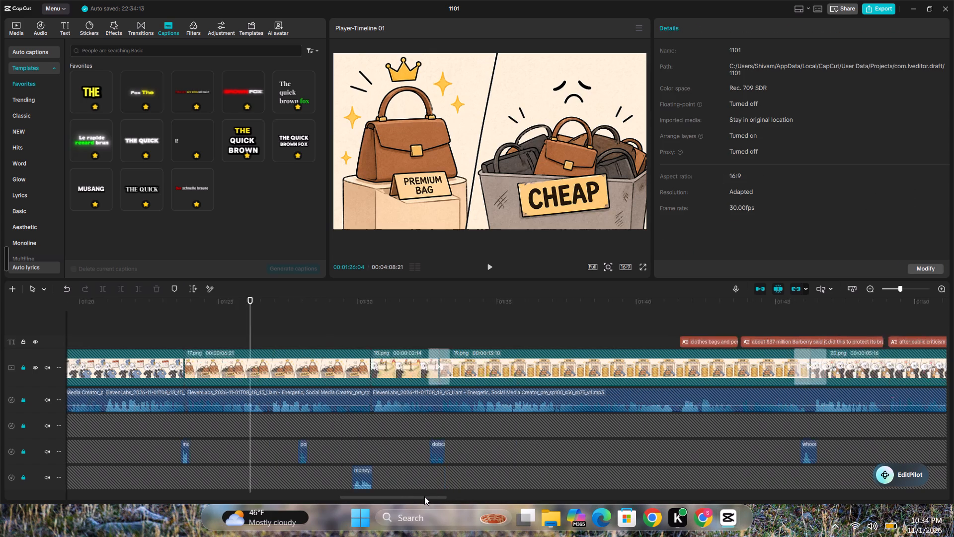
pyautogui.moveTo(424, 496); pyautogui.dragTo(479, 495)
pyautogui.click(233, 339)
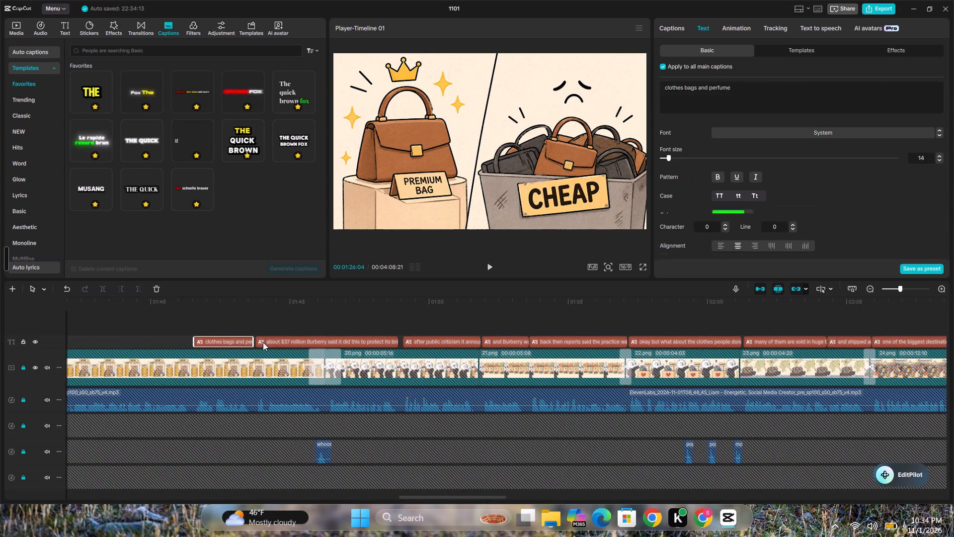
pyautogui.press('Delete')
# Play the end of the 2018 money scene and delete its caption beginning "about $37 million Burberry said it did this".
pyautogui.click(280, 342)
pyautogui.click(252, 326)
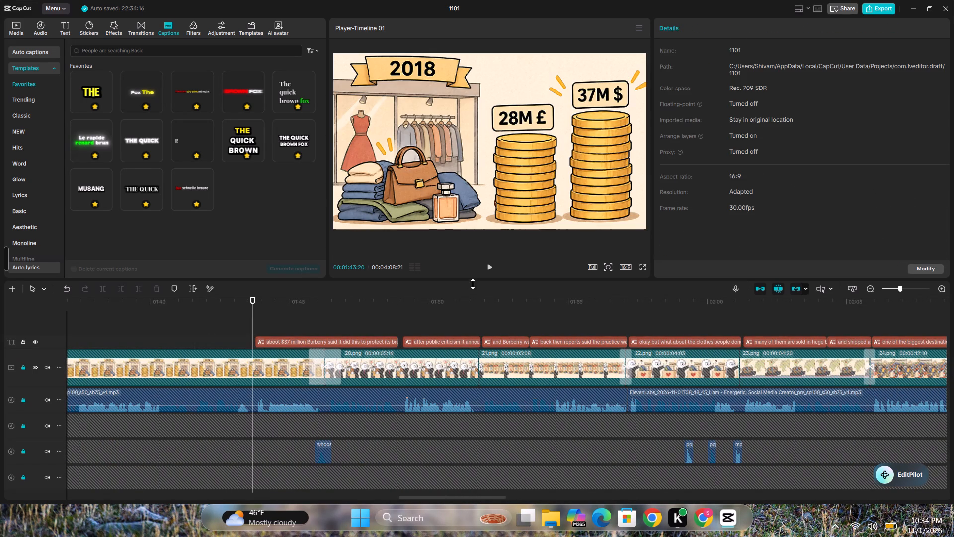
pyautogui.click(485, 267)
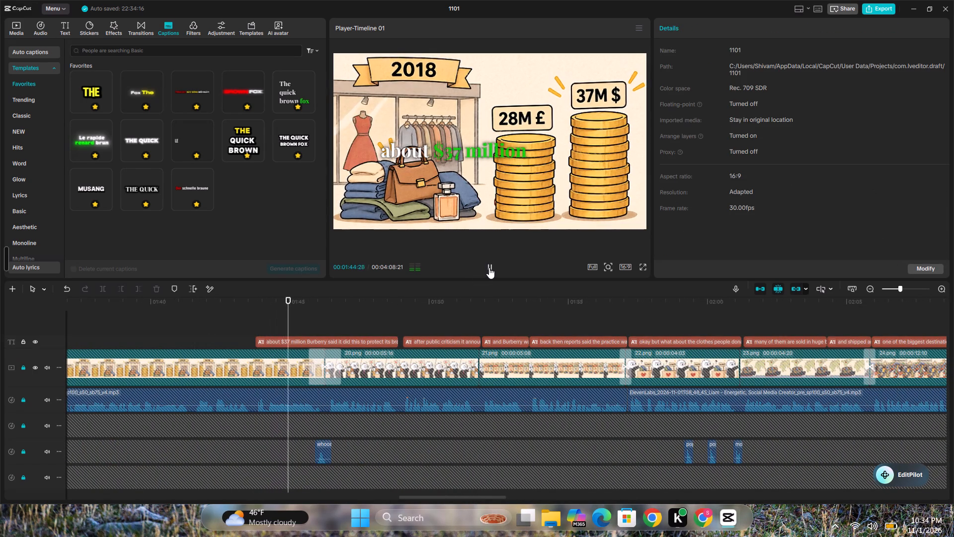
pyautogui.click(489, 267)
pyautogui.click(384, 339)
pyautogui.press('Delete')
# Delete the three captions from "after public criticism it announced it would stop" through the one beginning "back then reports said the practice".
pyautogui.click(455, 342)
pyautogui.press('Delete')
pyautogui.click(556, 341)
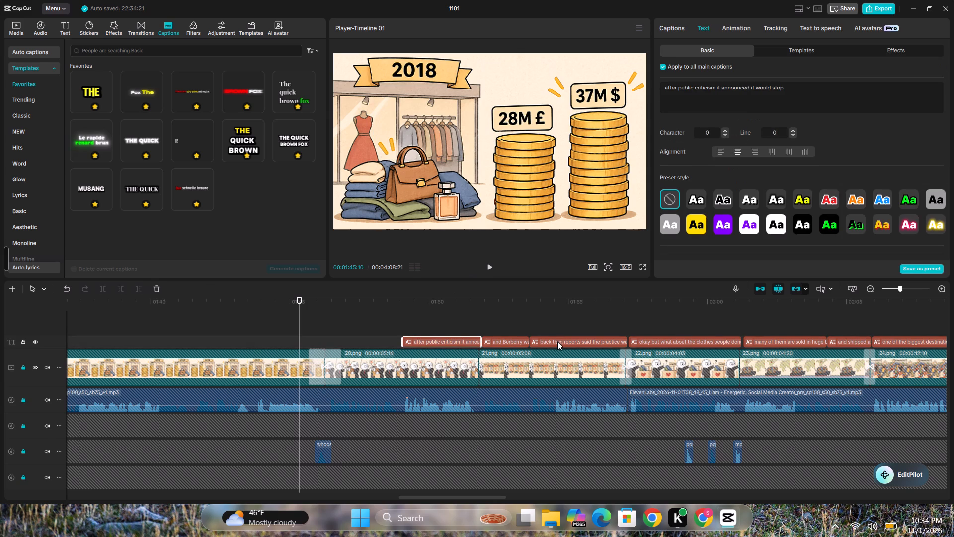
pyautogui.press('Delete')
pyautogui.click(592, 341)
pyautogui.click(508, 342)
pyautogui.press('Delete')
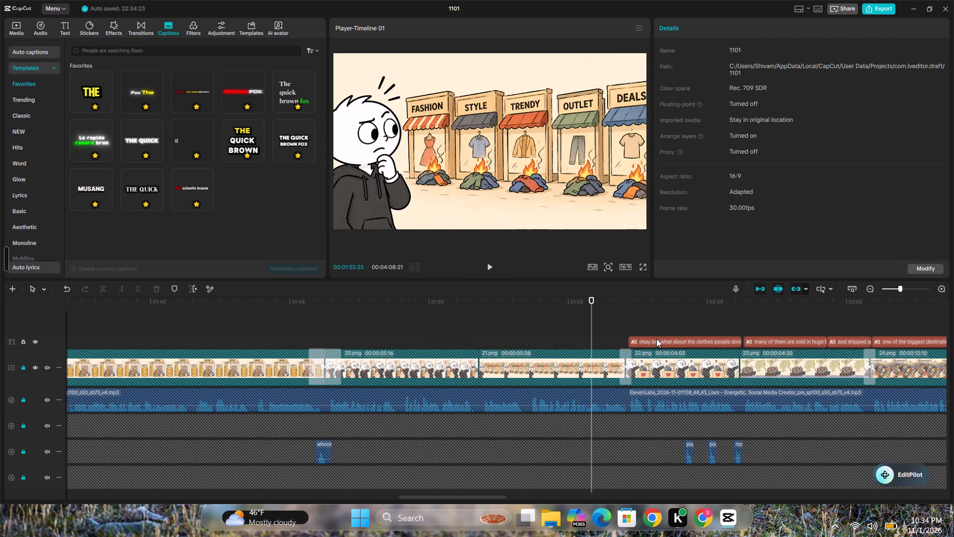
# Delete the five captions from "okay but what about the clothes people" through the one beginning "Ghana called kantamanto".
pyautogui.click(656, 340)
pyautogui.press('Delete')
pyautogui.moveTo(486, 497); pyautogui.dragTo(524, 497)
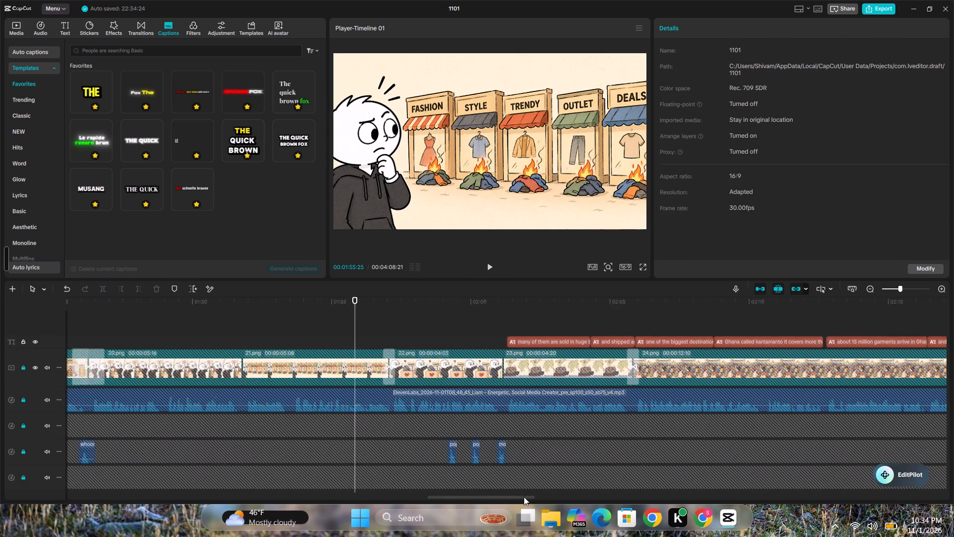
pyautogui.moveTo(524, 497); pyautogui.dragTo(542, 496)
pyautogui.click(345, 339)
pyautogui.press('Delete')
pyautogui.click(403, 345)
pyautogui.press('Delete')
pyautogui.click(456, 341)
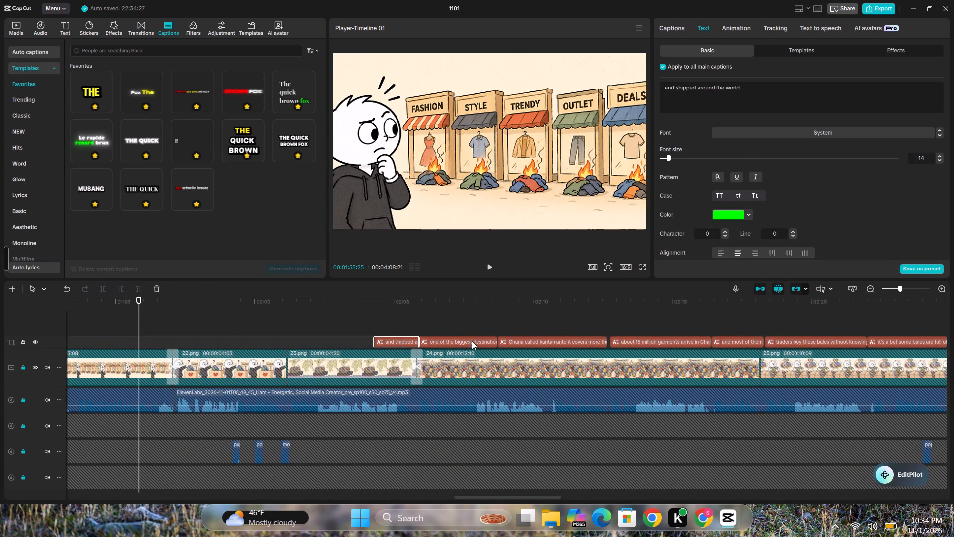
pyautogui.press('Delete')
pyautogui.click(520, 341)
pyautogui.press('Delete')
# Delete the three captions from "about 15 million garments arrive in Ghana every week" through the one beginning "traders buy these bales".
pyautogui.click(644, 342)
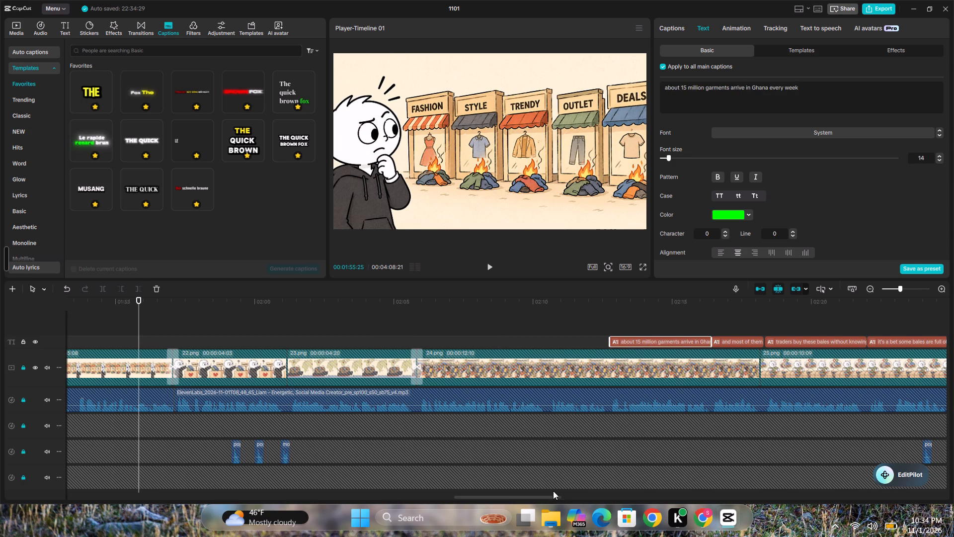
pyautogui.moveTo(551, 496); pyautogui.dragTo(593, 494)
pyautogui.press('Delete')
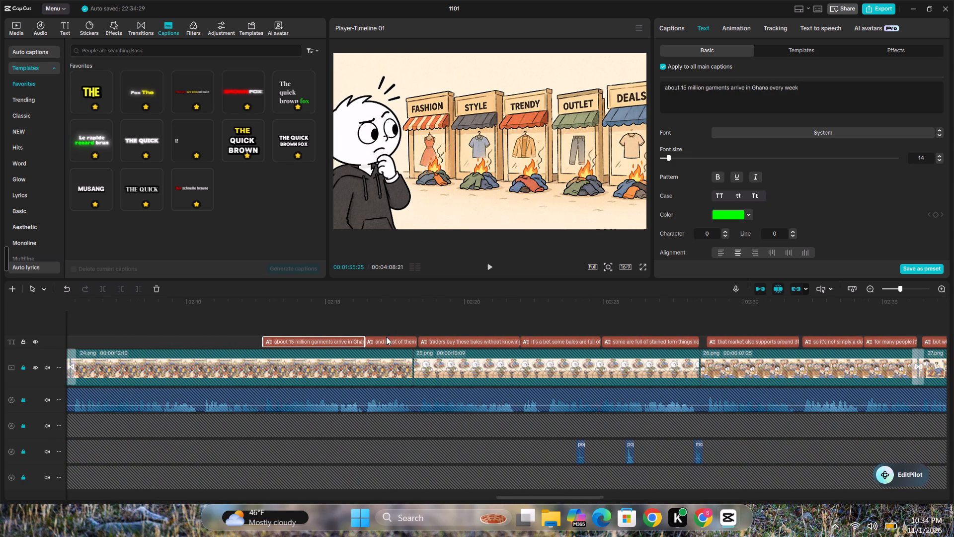
pyautogui.click(387, 337)
pyautogui.click(437, 340)
pyautogui.press('Delete')
pyautogui.click(405, 342)
pyautogui.press('Delete')
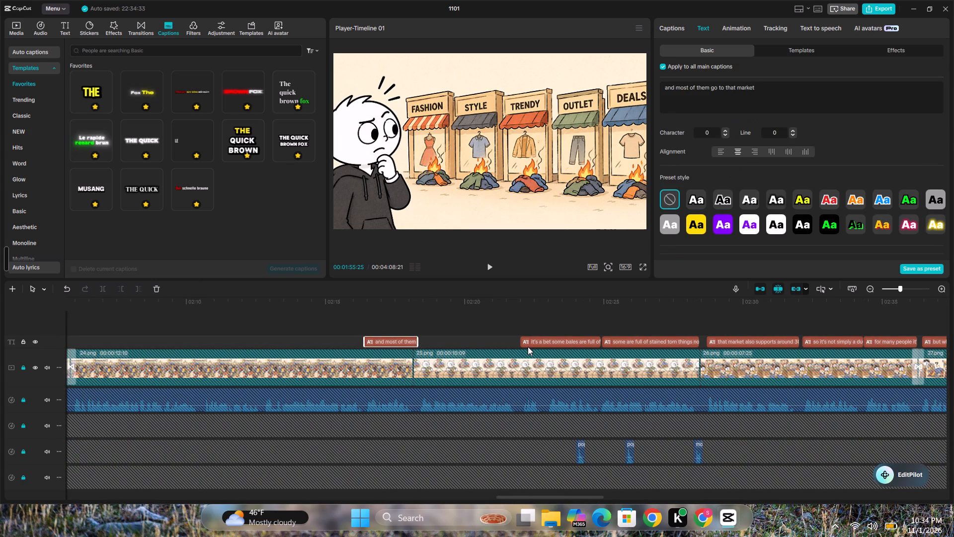
# Delete the two captions beginning "it's a bet some bales are full of" and "some are full of stained torn things".
pyautogui.click(531, 337)
pyautogui.press('Delete')
pyautogui.moveTo(546, 500); pyautogui.dragTo(553, 500)
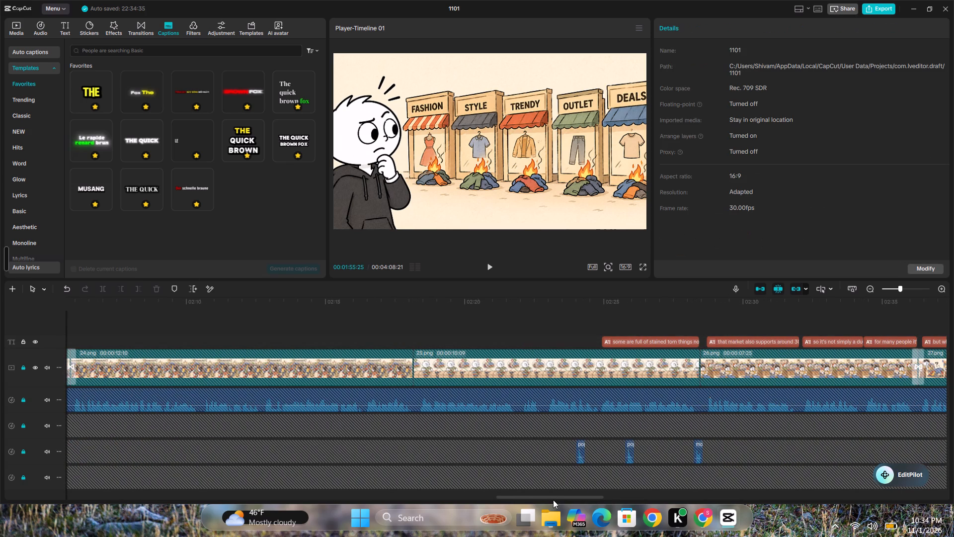
pyautogui.moveTo(553, 500); pyautogui.dragTo(555, 499)
pyautogui.moveTo(552, 499); pyautogui.dragTo(596, 487)
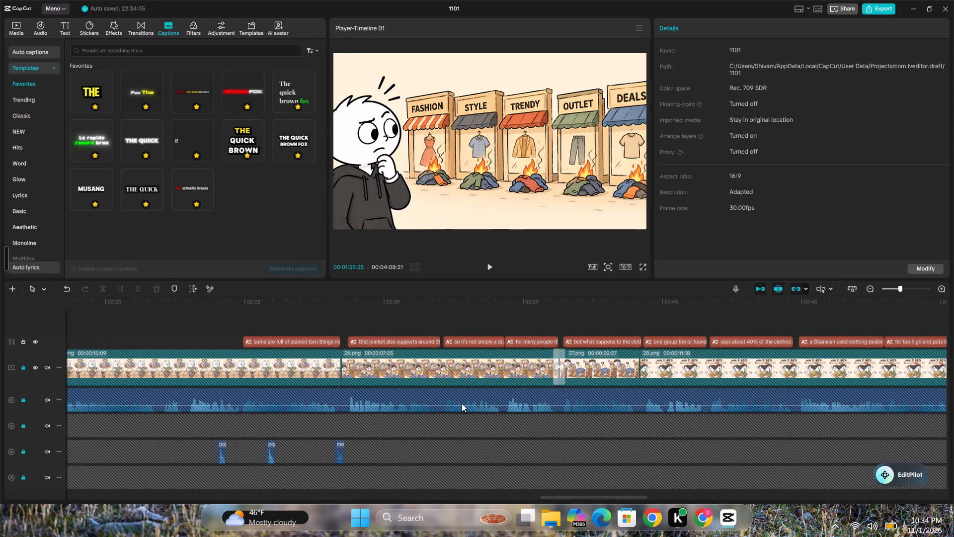
pyautogui.click(291, 341)
pyautogui.press('Delete')
# Delete the three captions over the market scene, from "that market also supports around" through "for many people it's their living".
pyautogui.click(404, 342)
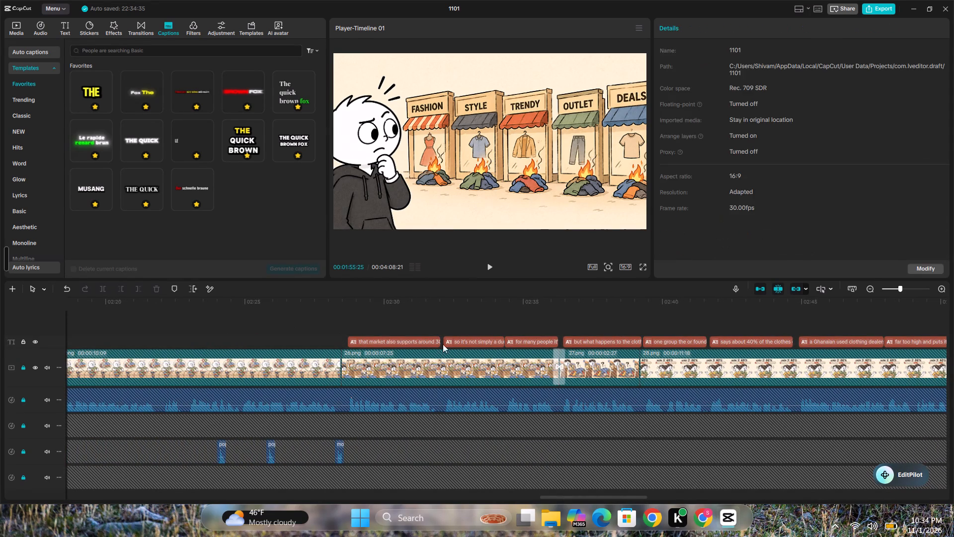
pyautogui.press('Delete')
pyautogui.click(477, 345)
pyautogui.press('Delete')
pyautogui.click(545, 343)
pyautogui.press('Delete')
# Delete the three captions from the one beginning "but what happens to the" through "says about 40% of the clothes end up as waste".
pyautogui.click(605, 341)
pyautogui.press('Delete')
pyautogui.click(666, 342)
pyautogui.press('Delete')
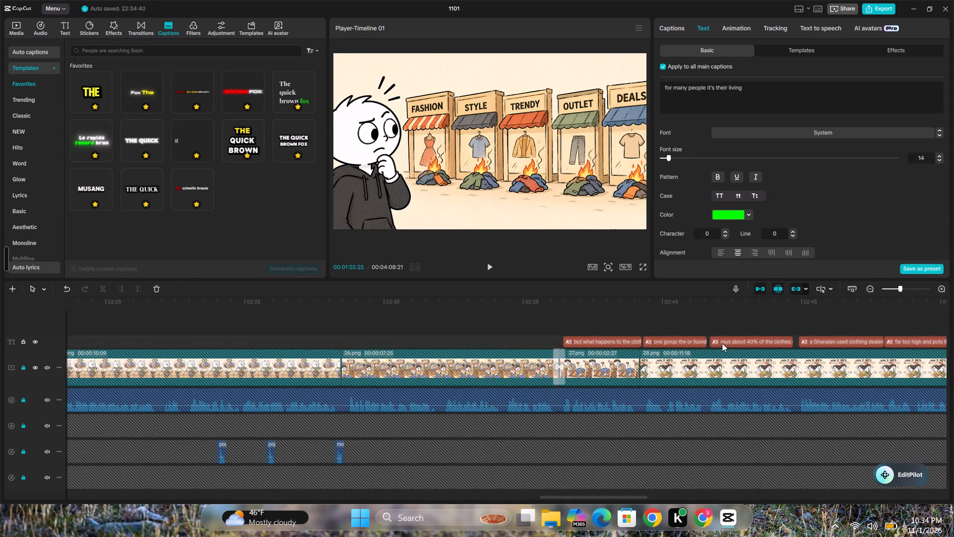
pyautogui.click(722, 343)
pyautogui.moveTo(611, 497); pyautogui.dragTo(649, 496)
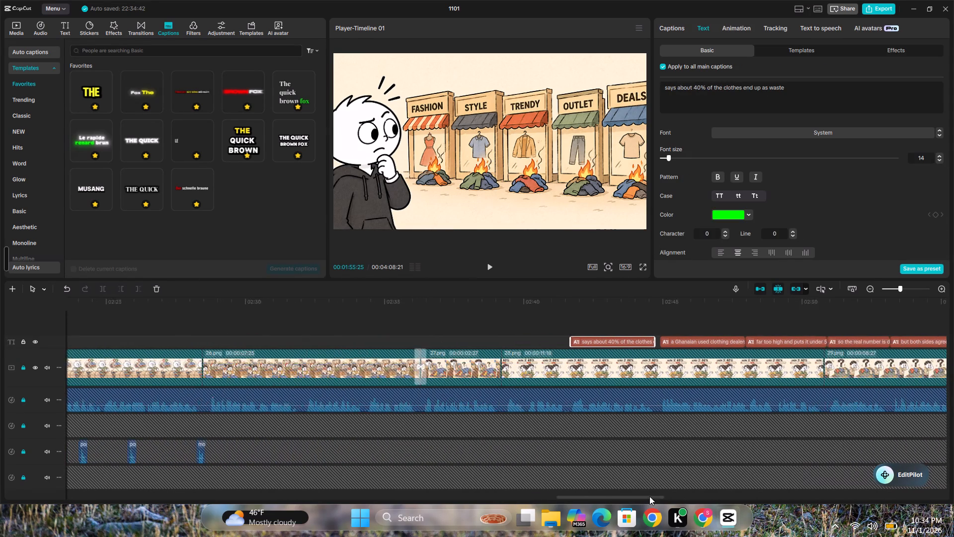
pyautogui.moveTo(649, 496); pyautogui.dragTo(672, 493)
pyautogui.press('Delete')
# Delete the three captions from "a Ghanaian used clothing dealers group says that number is" through the one beginning "so the real number is".
pyautogui.click(363, 339)
pyautogui.press('Delete')
pyautogui.click(411, 345)
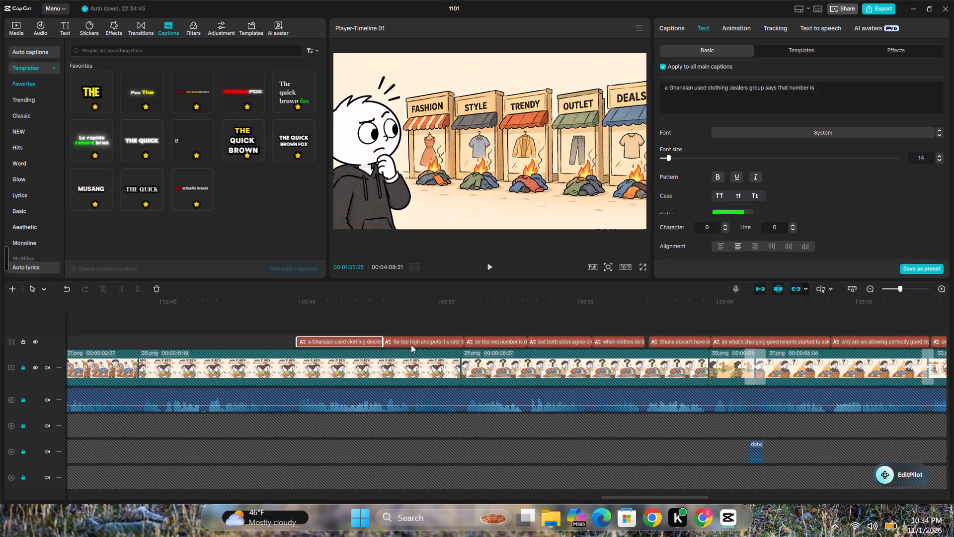
pyautogui.press('Delete')
pyautogui.click(502, 343)
pyautogui.press('Delete')
# Delete the three captions from "but both sides agree on one thing" through the one beginning "Ghana doesn't have".
pyautogui.click(586, 338)
pyautogui.press('Delete')
pyautogui.click(641, 339)
pyautogui.press('Delete')
pyautogui.click(692, 338)
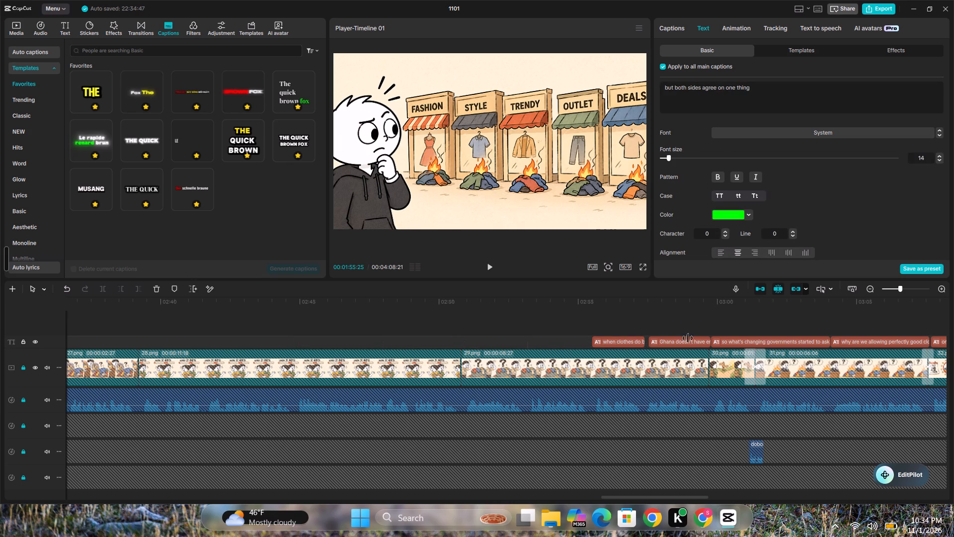
pyautogui.click(633, 343)
pyautogui.click(676, 344)
pyautogui.press('Delete')
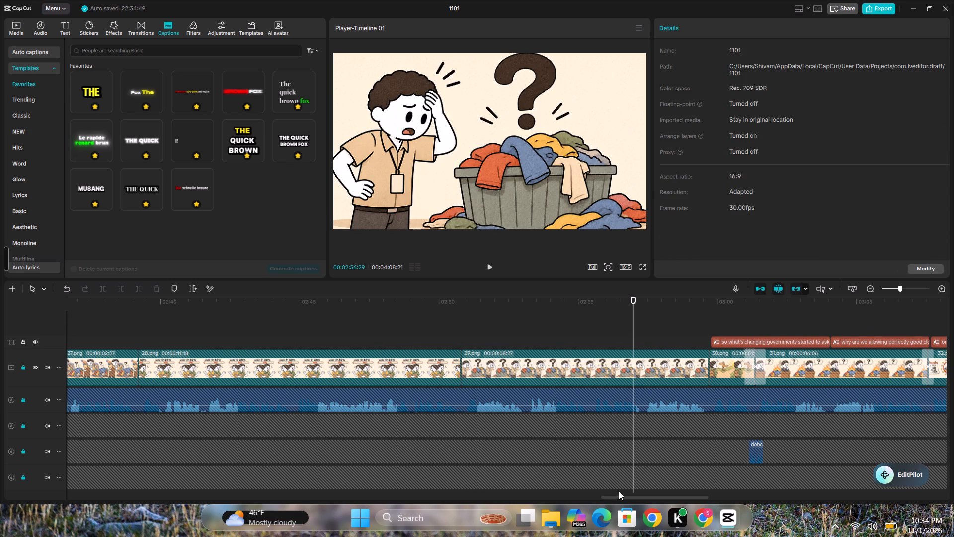
# Delete the two captions beginning "so what's changing governments started to ask" and "why are we allowing perfectly good clothes".
pyautogui.moveTo(626, 499); pyautogui.dragTo(699, 489)
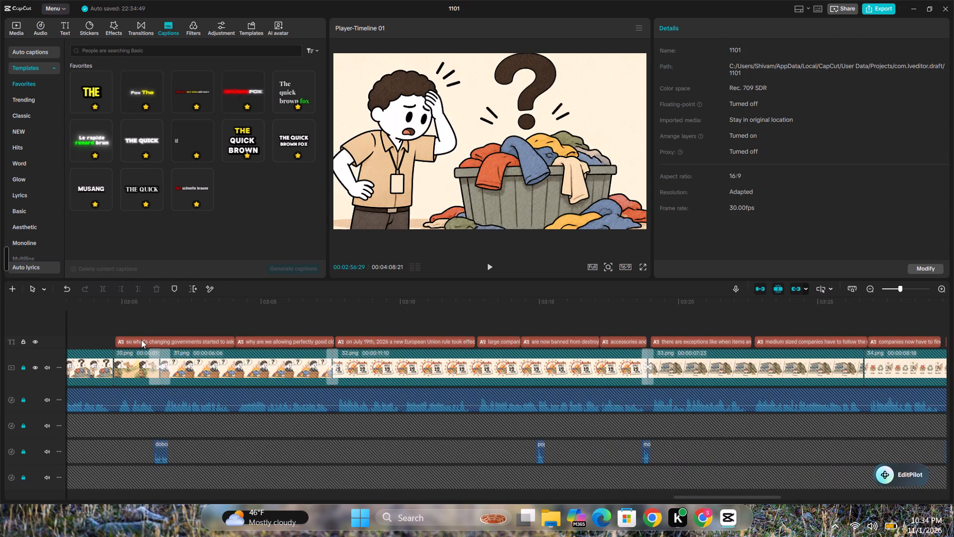
pyautogui.click(141, 340)
pyautogui.press('Delete')
pyautogui.click(240, 344)
pyautogui.click(312, 344)
pyautogui.press('Delete')
pyautogui.click(373, 335)
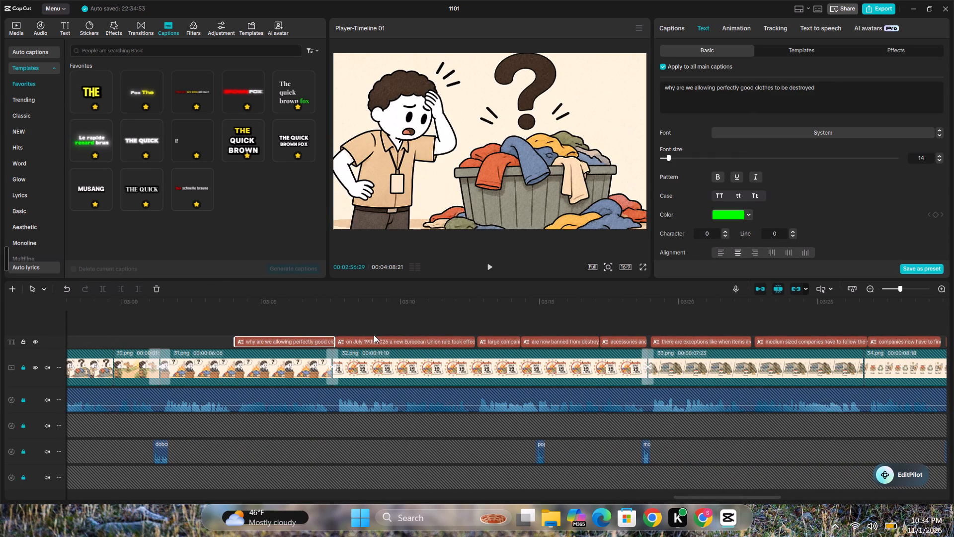
# Delete the four captions over the July 19, 2026 scene, from the European Union rule caption through the one beginning "accessories and".
pyautogui.click(405, 337)
pyautogui.press('Delete')
pyautogui.click(510, 341)
pyautogui.press('Delete')
pyautogui.click(576, 341)
pyautogui.press('Delete')
pyautogui.click(622, 341)
pyautogui.press('Delete')
# Delete the two captions over the damaged-jacket and 2030 scene, beginning "there are exceptions" and "medium sized companies".
pyautogui.click(681, 343)
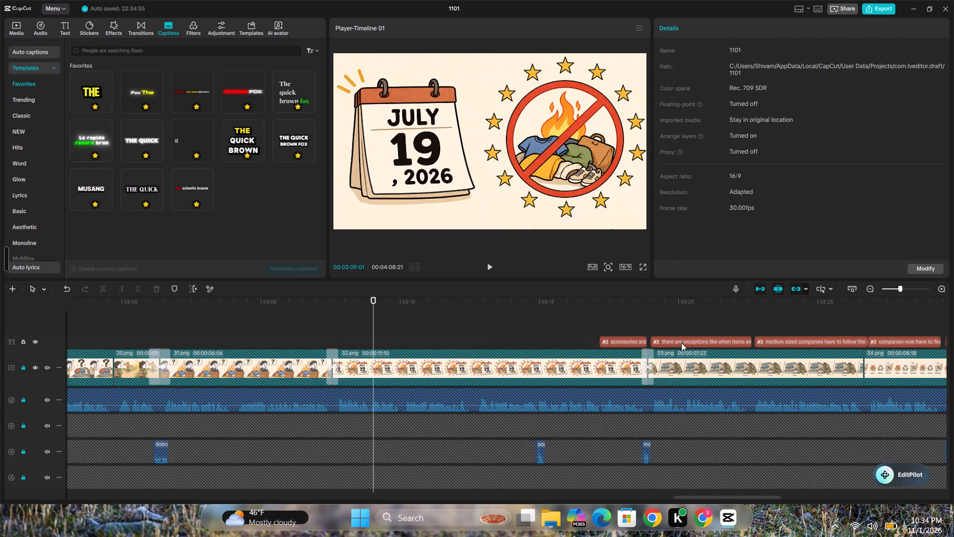
pyautogui.press('Delete')
pyautogui.click(702, 344)
pyautogui.moveTo(725, 496); pyautogui.dragTo(784, 489)
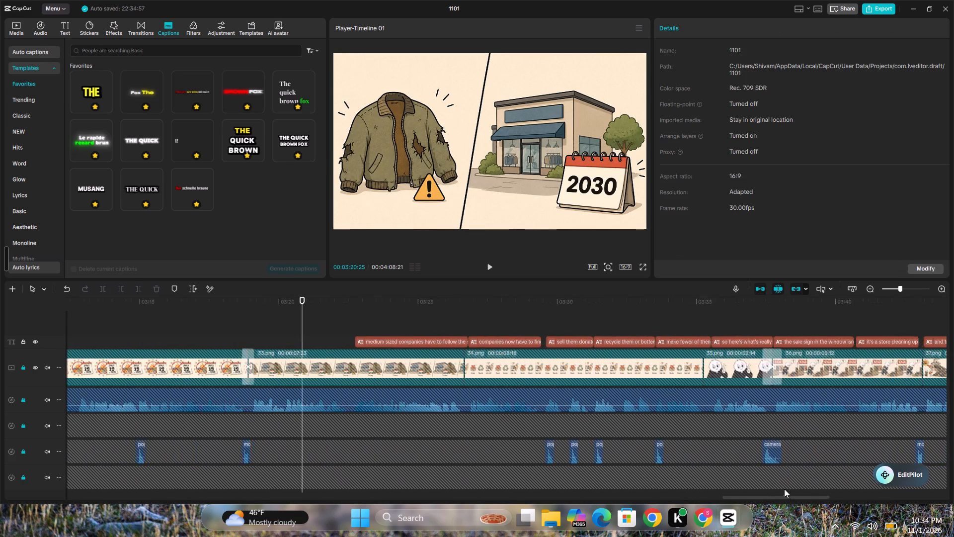
pyautogui.moveTo(784, 489); pyautogui.dragTo(786, 488)
pyautogui.click(274, 344)
pyautogui.press('Delete')
# Delete the four captions over clip 34.png, from "companies now have to find other options" through the one beginning "make fewer of them".
pyautogui.click(385, 347)
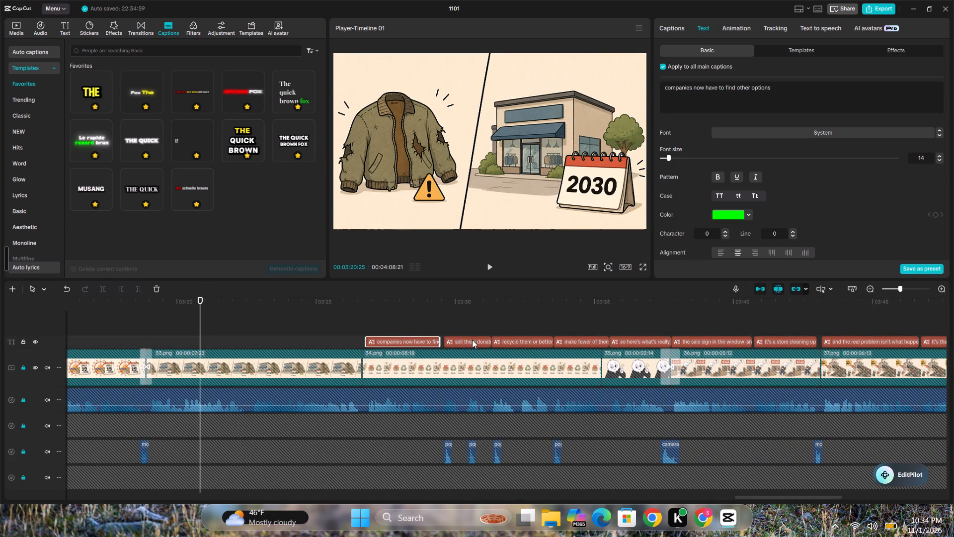
pyautogui.press('Delete')
pyautogui.click(473, 340)
pyautogui.press('Delete')
pyautogui.click(547, 340)
pyautogui.press('Delete')
pyautogui.click(600, 339)
pyautogui.press('Delete')
# Delete the captions from "so here's what's really" through the one beginning "it's that too many clothes get".
pyautogui.click(644, 337)
pyautogui.press('Delete')
pyautogui.click(681, 343)
pyautogui.press('Delete')
pyautogui.click(725, 341)
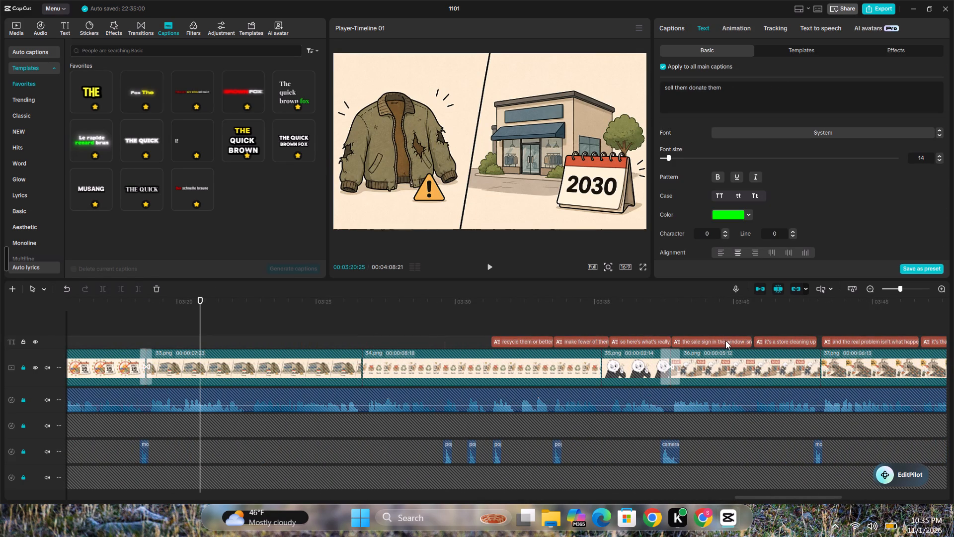
pyautogui.press('Delete')
pyautogui.click(795, 337)
pyautogui.press('Delete')
pyautogui.click(836, 337)
pyautogui.press('Delete')
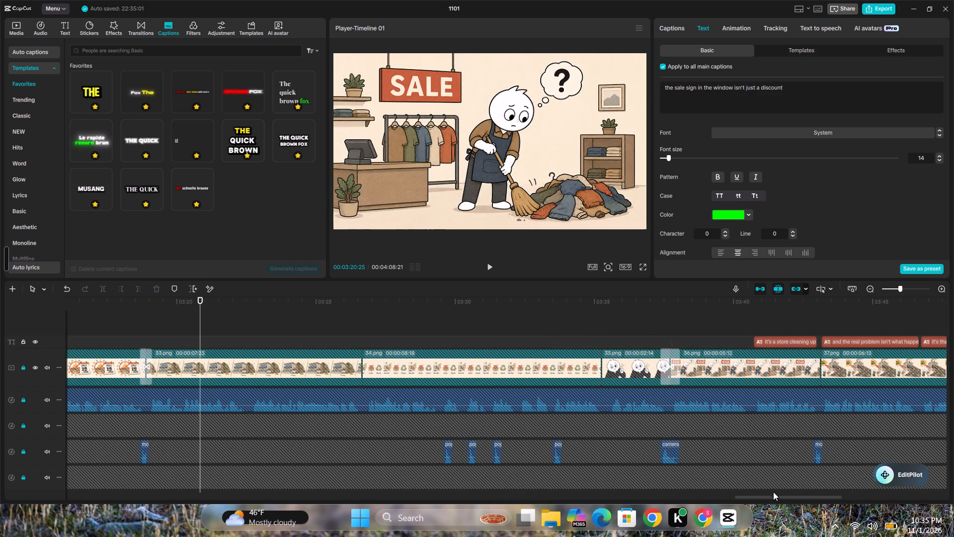
pyautogui.moveTo(775, 494); pyautogui.dragTo(781, 495)
pyautogui.moveTo(788, 498); pyautogui.dragTo(874, 500)
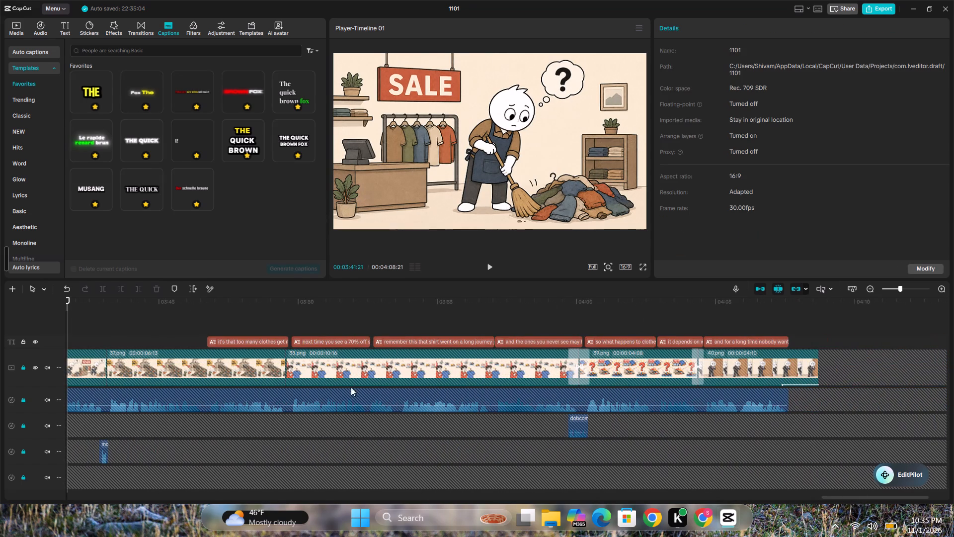
pyautogui.click(247, 342)
pyautogui.press('Delete')
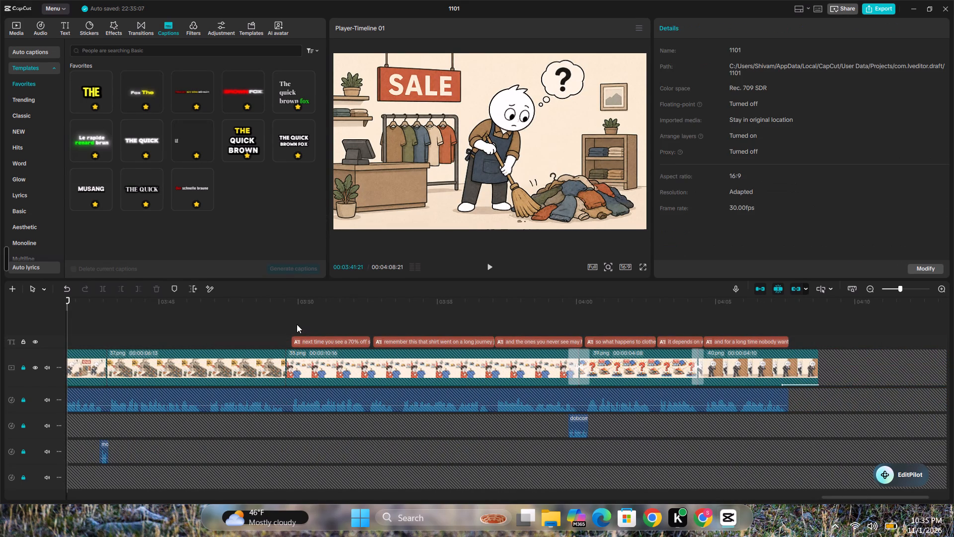
# Play back the 70% off T-shirt scene and delete the caption beginning "and the ones you never see".
pyautogui.click(294, 323)
pyautogui.click(485, 264)
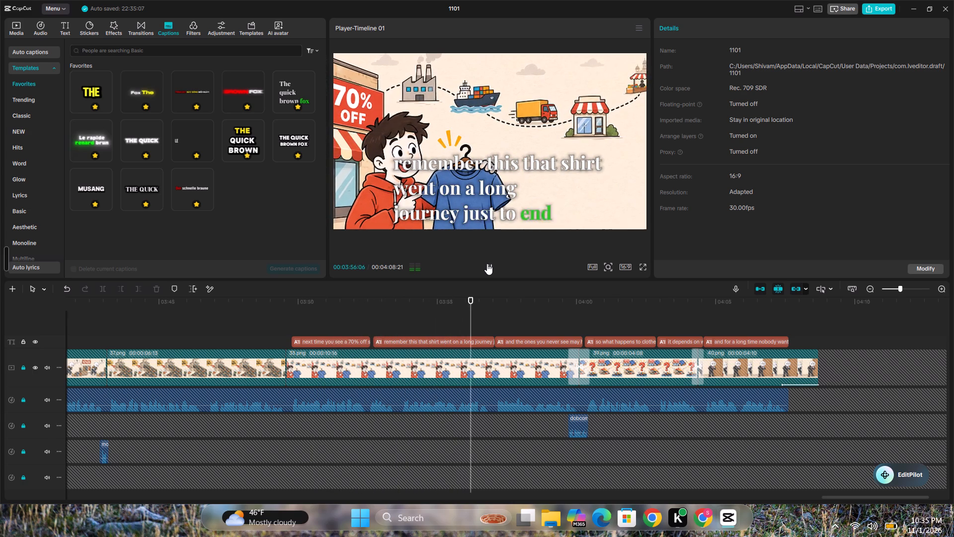
pyautogui.click(487, 264)
pyautogui.click(481, 263)
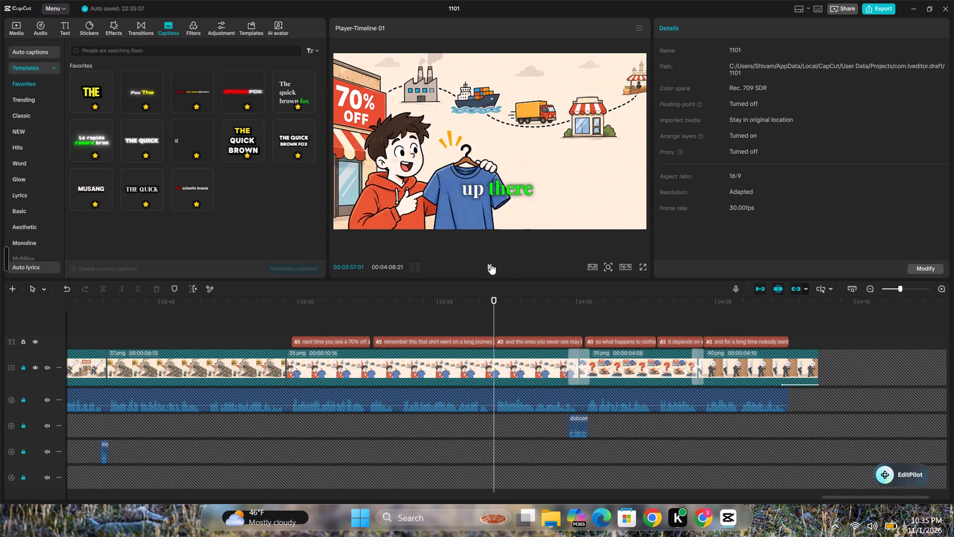
pyautogui.doubleClick(491, 264)
pyautogui.click(538, 341)
pyautogui.press('Delete')
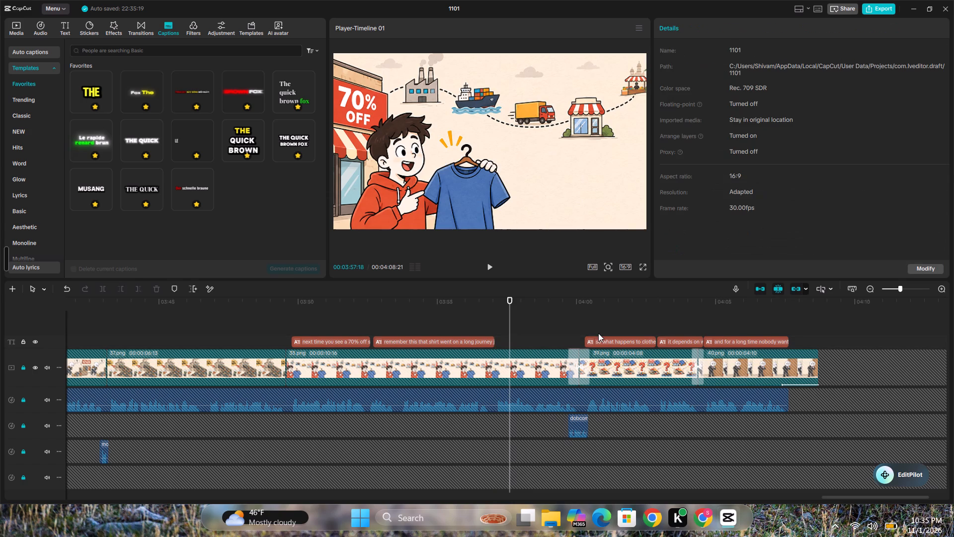
# Play back the question-mark scene and delete the caption "so what happens to clothes that don't sell".
pyautogui.click(581, 328)
pyautogui.click(489, 270)
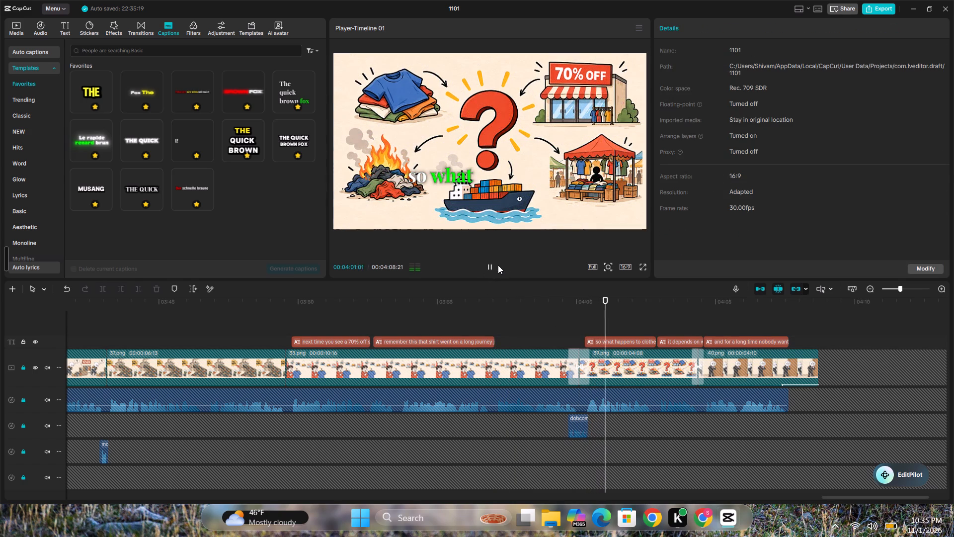
pyautogui.click(485, 266)
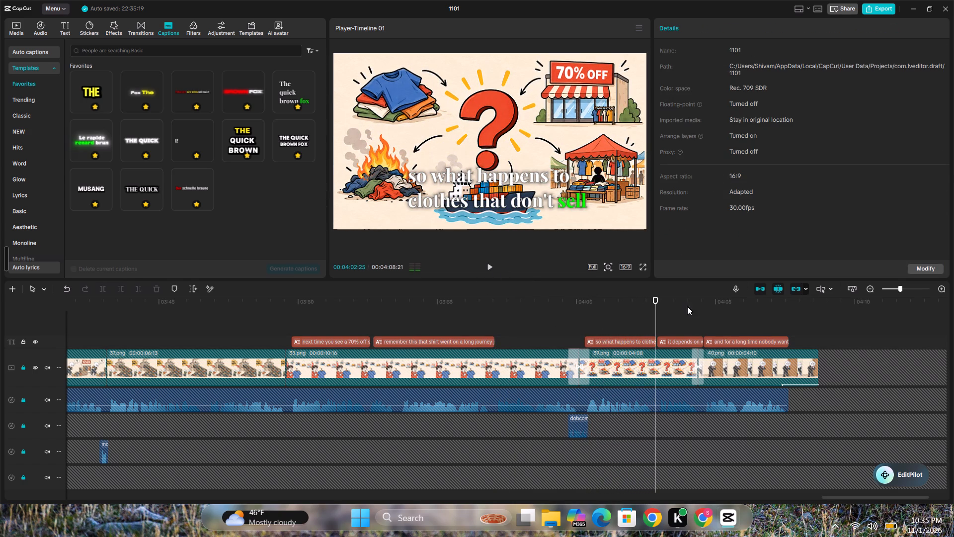
pyautogui.click(629, 340)
pyautogui.press('Delete')
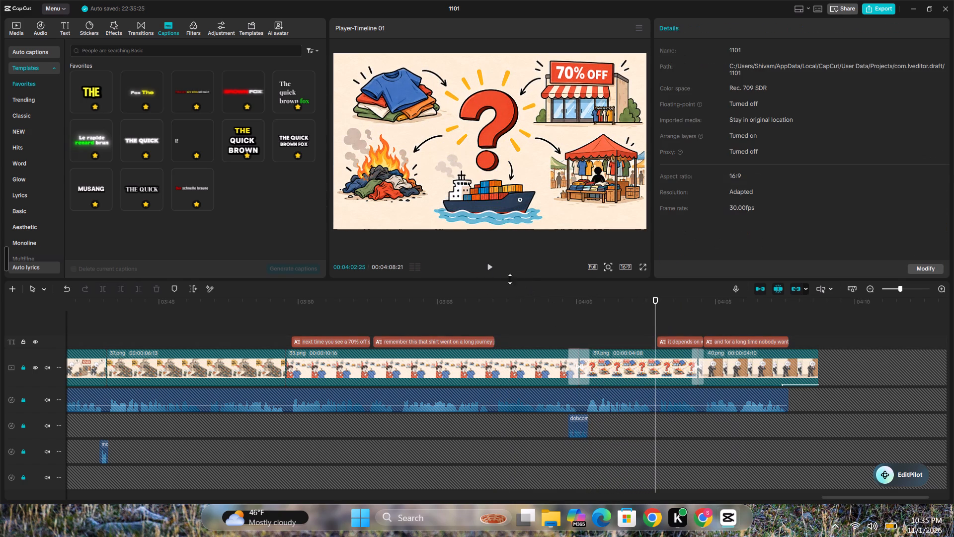
# Play back the video's ending, and lock the caption track.
pyautogui.click(487, 267)
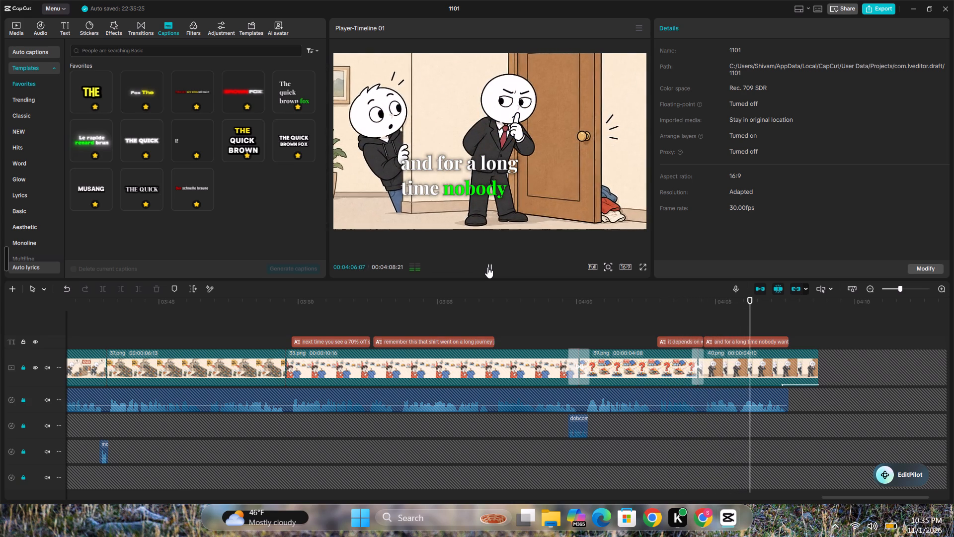
pyautogui.click(487, 267)
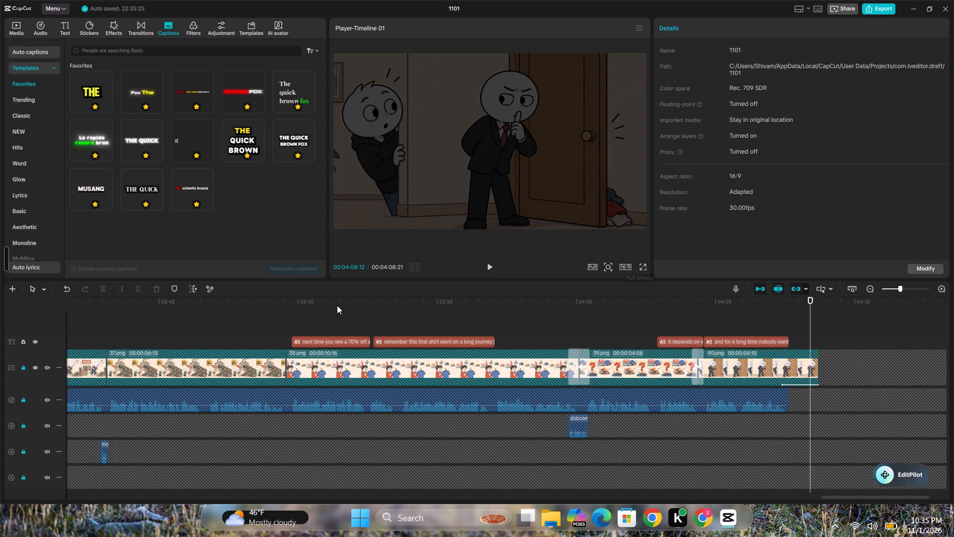
pyautogui.scroll(-1, 103, 419)
pyautogui.scroll(1, 104, 419)
pyautogui.scroll(-2, 104, 419)
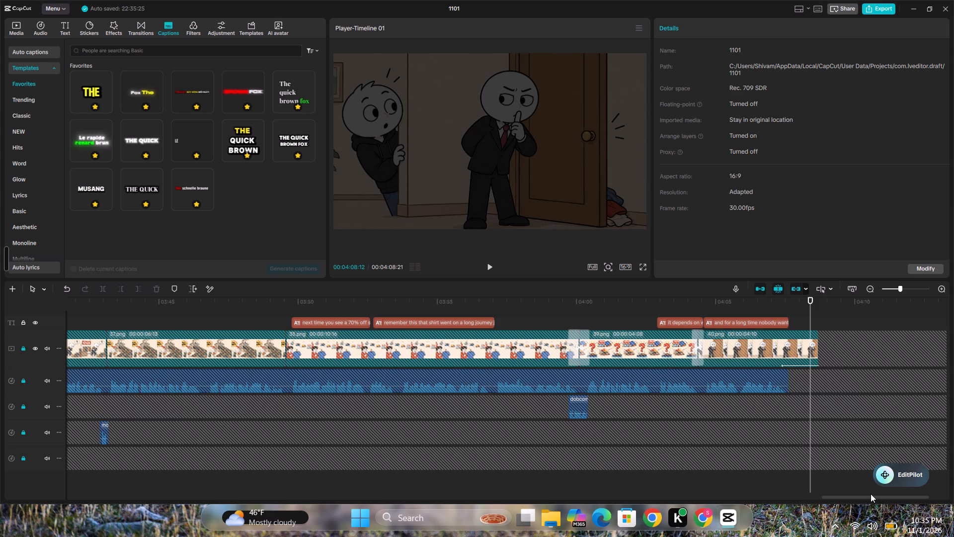
pyautogui.click(885, 498)
pyautogui.moveTo(891, 496); pyautogui.dragTo(821, 494)
pyautogui.moveTo(487, 493); pyautogui.dragTo(411, 497)
pyautogui.moveTo(422, 500); pyautogui.dragTo(344, 497)
pyautogui.moveTo(362, 498); pyautogui.dragTo(320, 499)
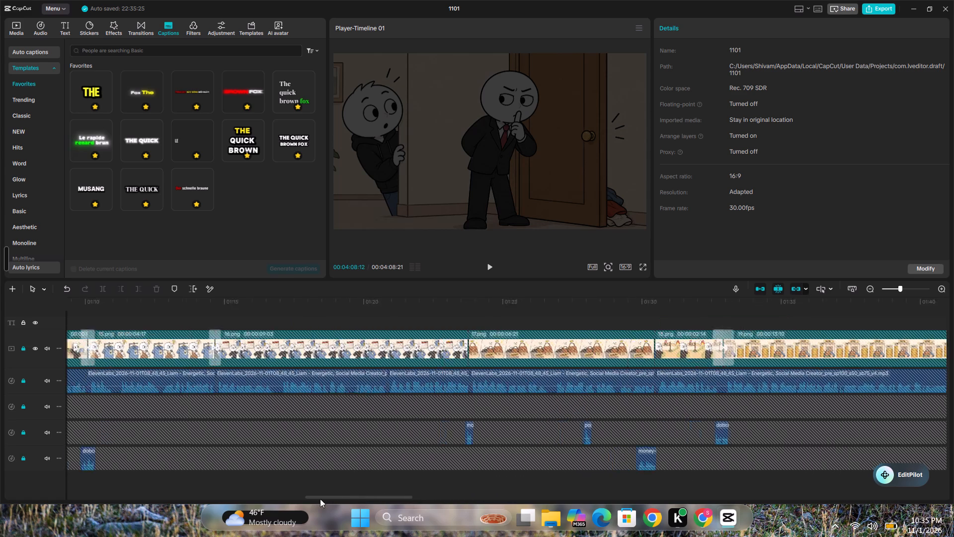
pyautogui.moveTo(320, 499); pyautogui.dragTo(10, 484)
pyautogui.click(24, 326)
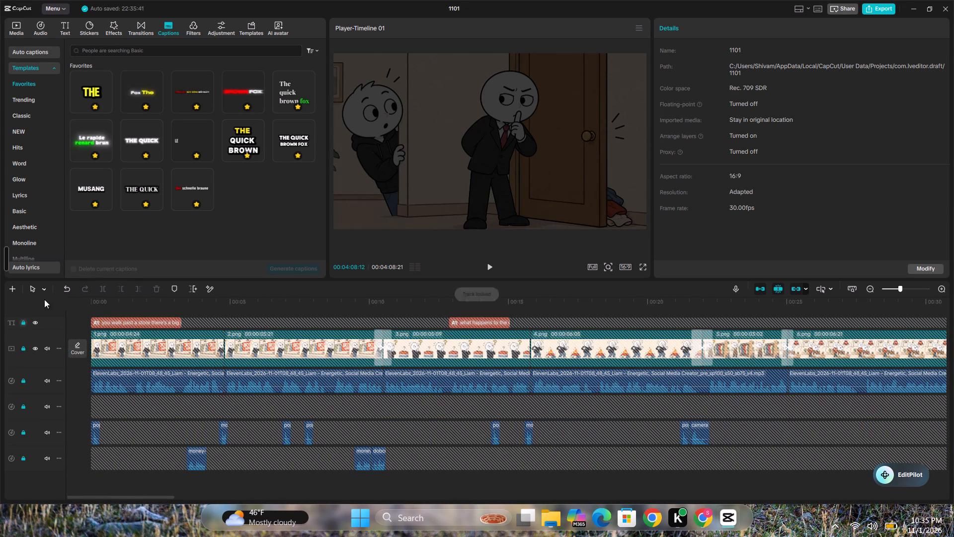
# Add the alexgrohl-storytelling-546220.mp3 music on a new audio track below the others, starting at the beginning of the timeline.
pyautogui.click(9, 30)
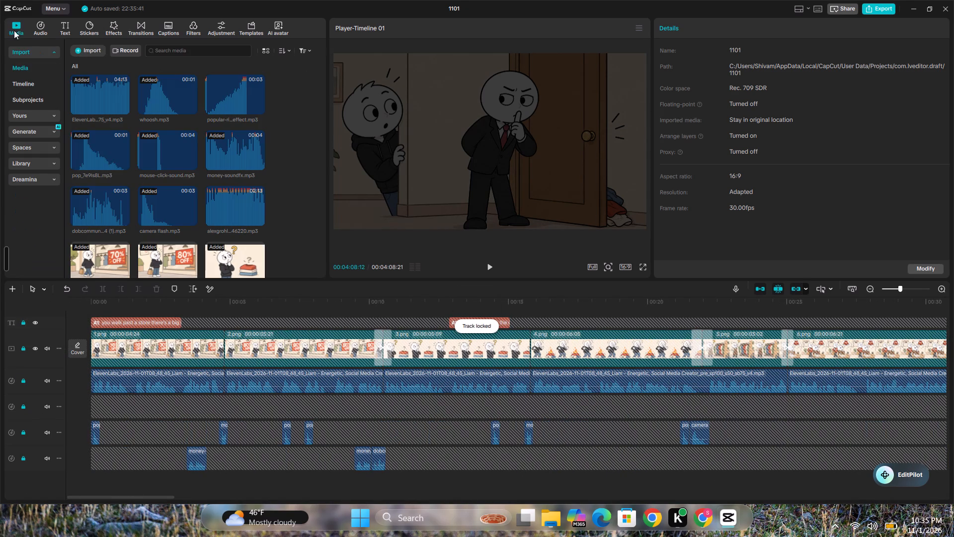
pyautogui.moveTo(230, 208); pyautogui.dragTo(225, 223)
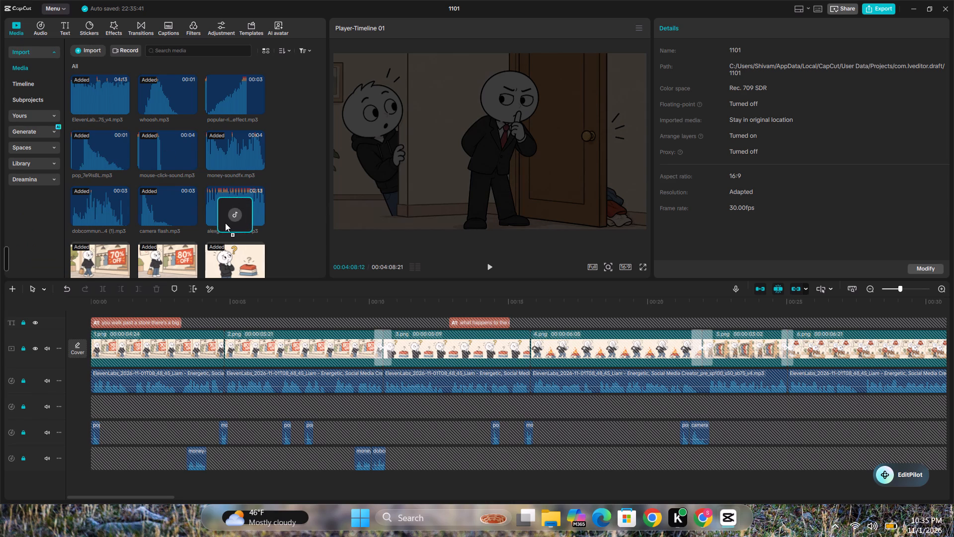
pyautogui.moveTo(225, 223); pyautogui.dragTo(88, 483)
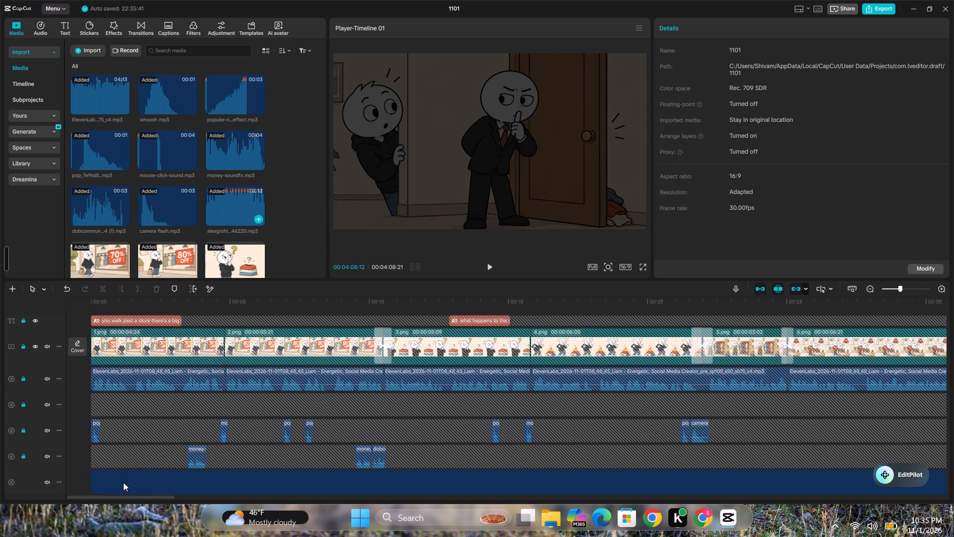
# Lower the background music's volume to -22.1 dB and play back the opening of the video.
pyautogui.moveTo(198, 489); pyautogui.dragTo(205, 490)
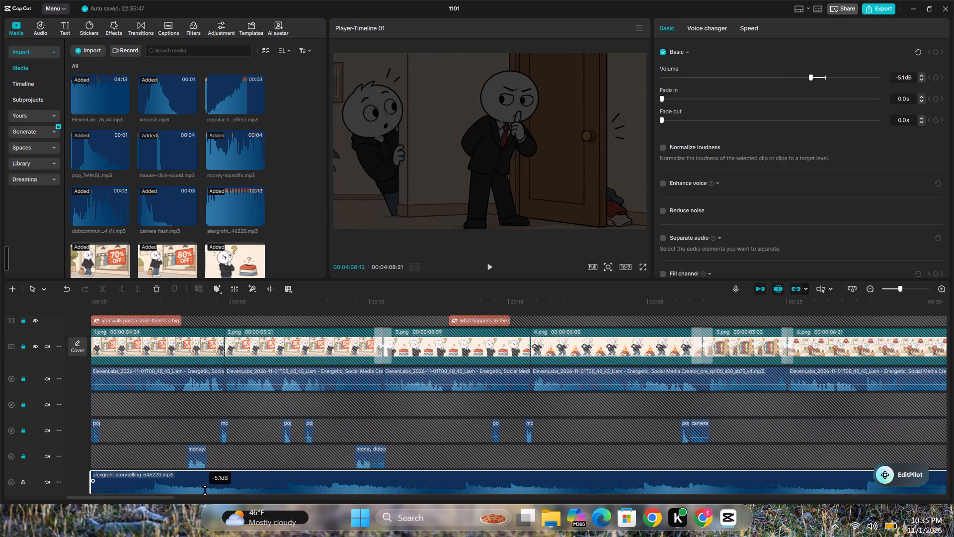
pyautogui.moveTo(205, 490); pyautogui.dragTo(208, 491)
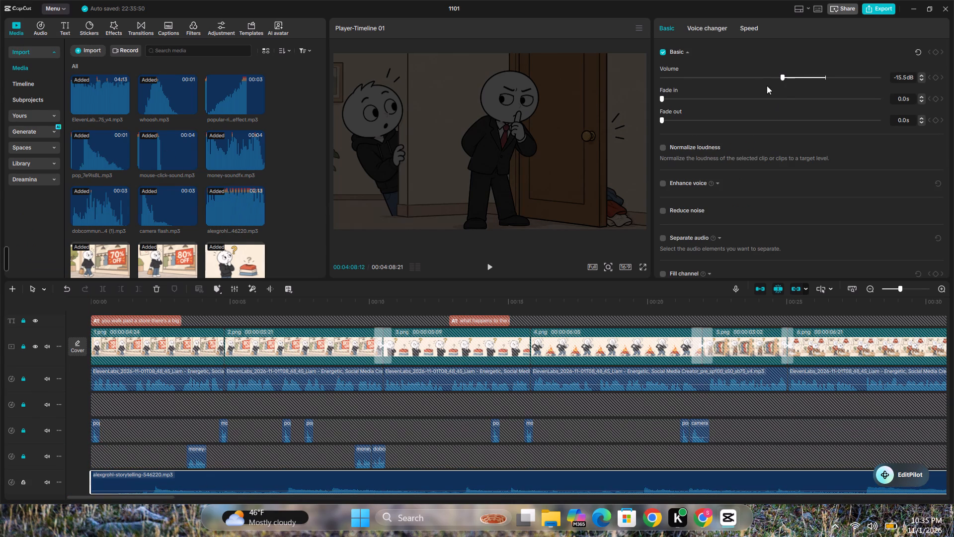
pyautogui.moveTo(781, 74); pyautogui.dragTo(763, 75)
pyautogui.click(246, 498)
pyautogui.press('space')
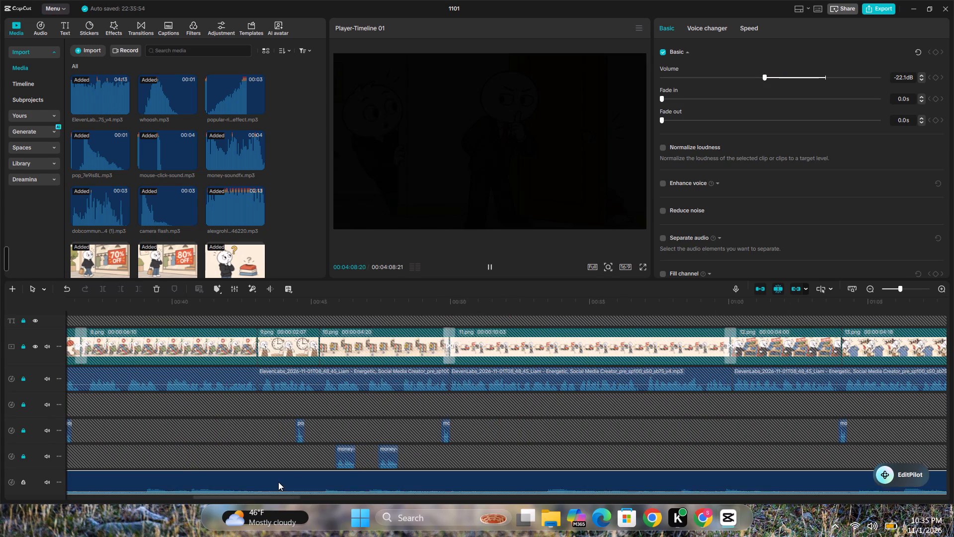
pyautogui.click(490, 272)
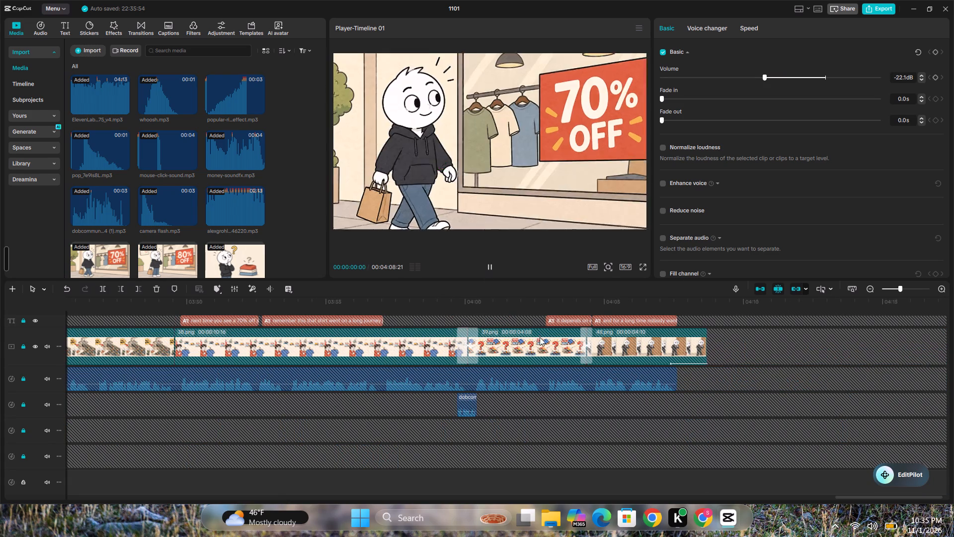
pyautogui.click(491, 264)
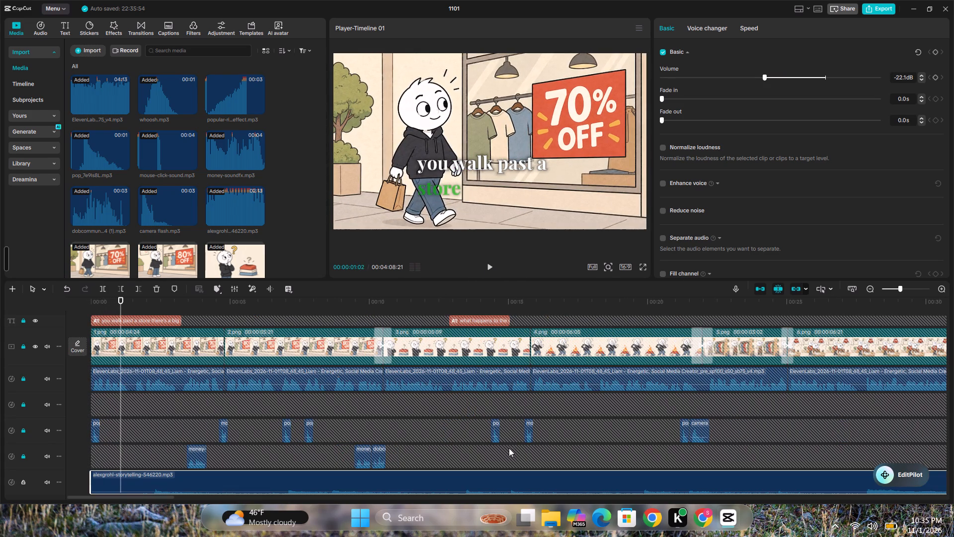
# Split the background music clip at 00:00:01:02 and select the part after the cut.
pyautogui.moveTo(529, 498); pyautogui.dragTo(544, 495)
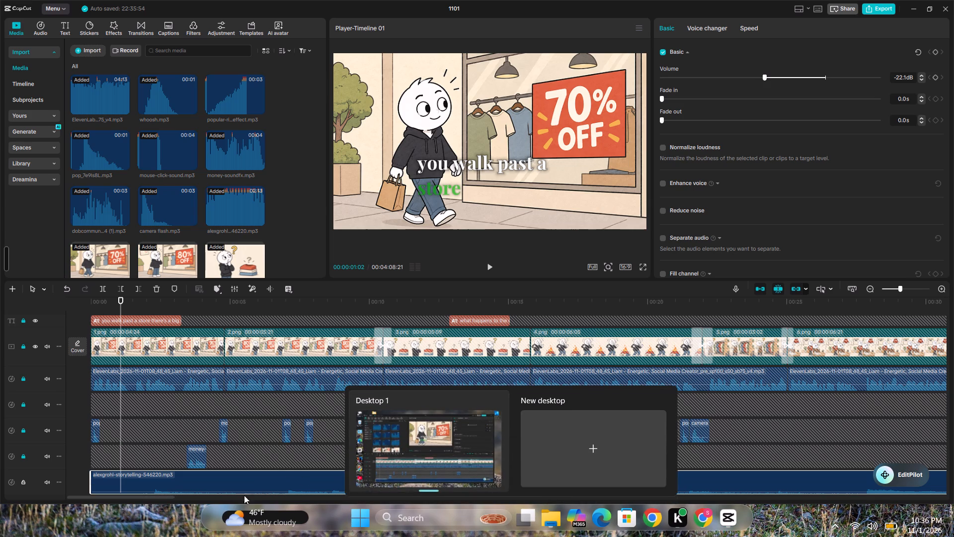
pyautogui.moveTo(173, 497); pyautogui.dragTo(202, 499)
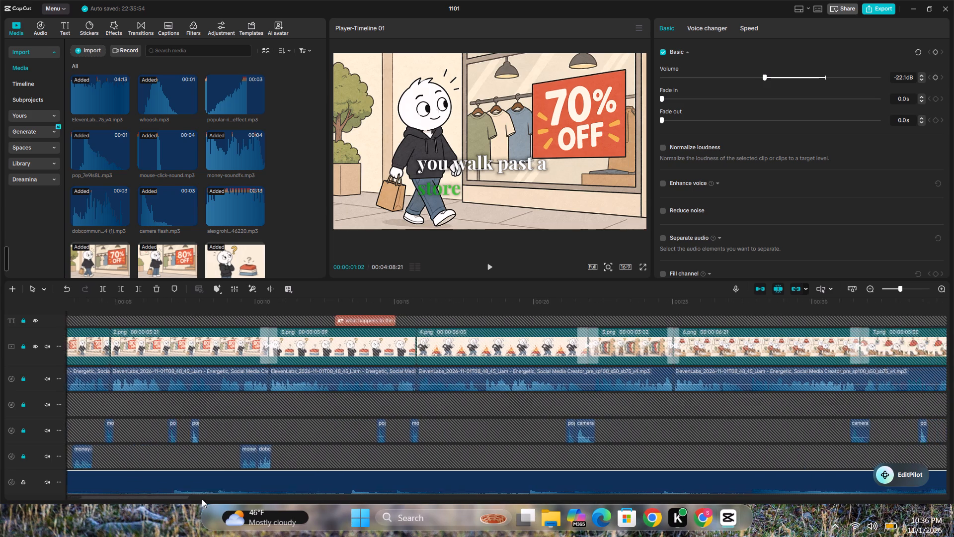
pyautogui.moveTo(202, 499); pyautogui.dragTo(383, 504)
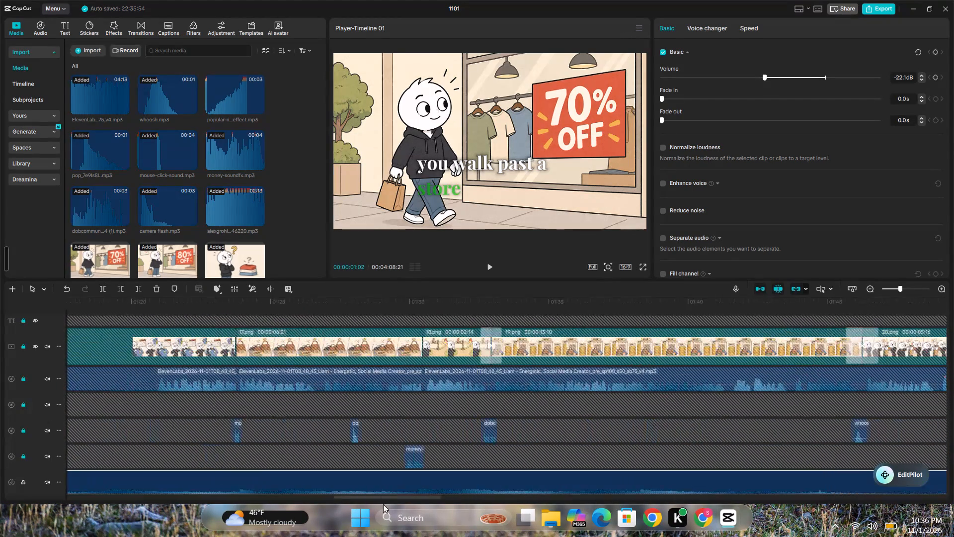
pyautogui.moveTo(383, 504); pyautogui.dragTo(187, 500)
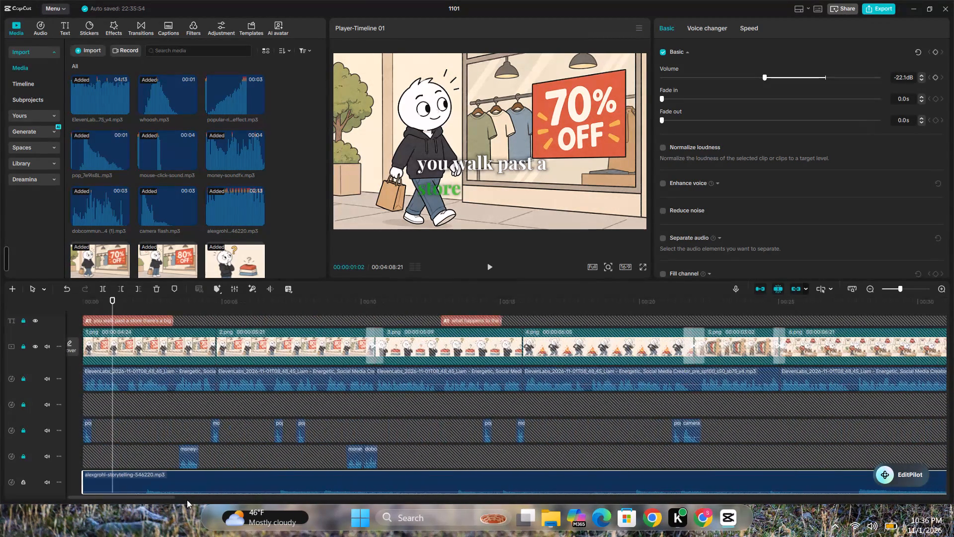
pyautogui.moveTo(187, 500); pyautogui.dragTo(232, 503)
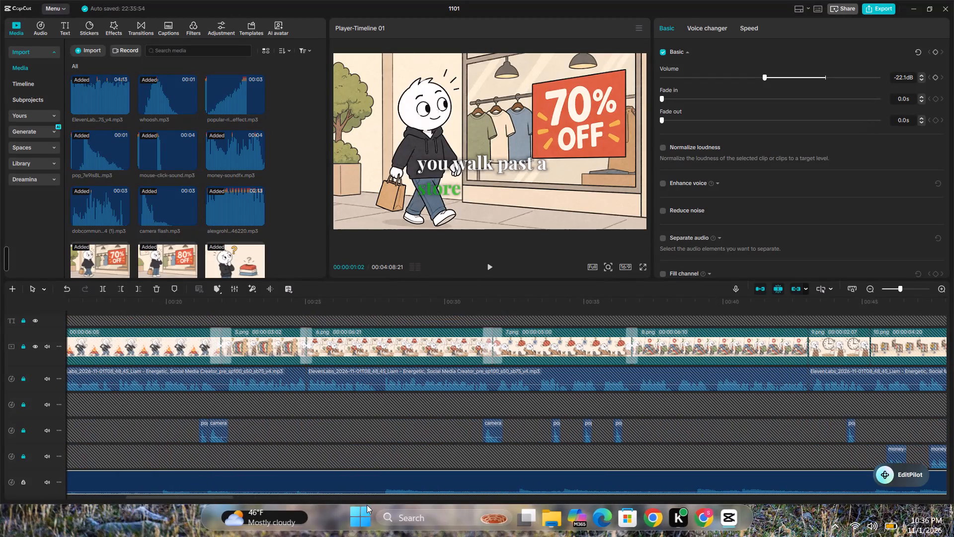
pyautogui.click(368, 500)
pyautogui.click(368, 484)
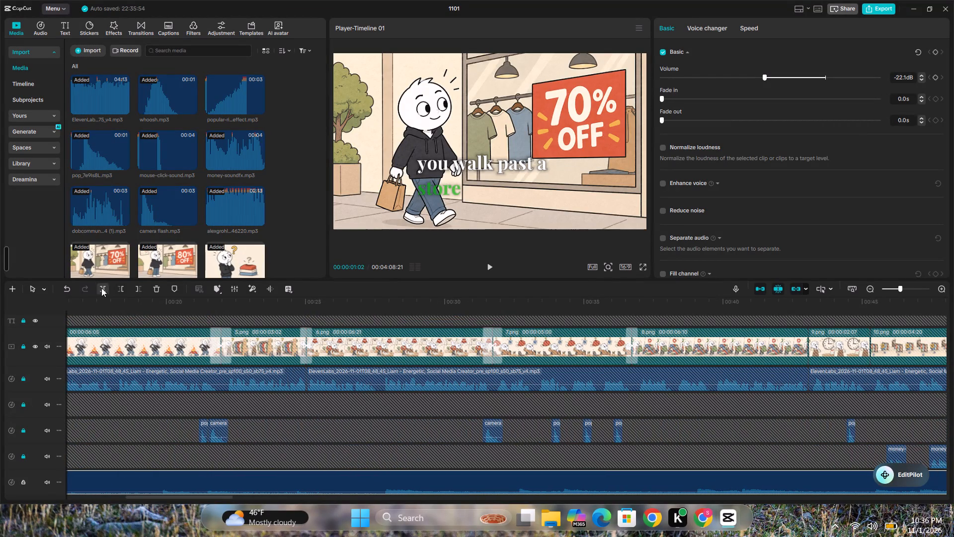
pyautogui.click(101, 288)
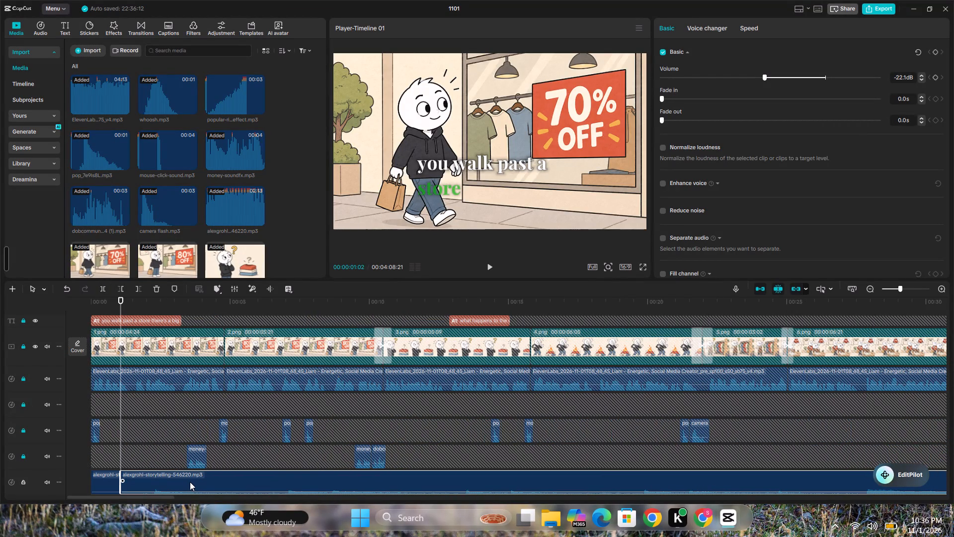
pyautogui.click(190, 481)
# Undo the split of the background music clip.
pyautogui.hotkey('ctrl', 'z')
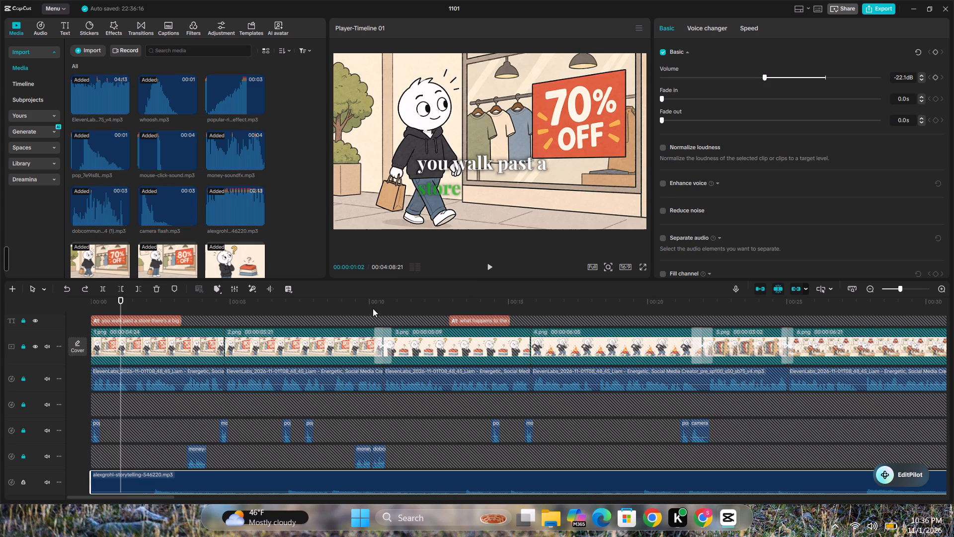
# Split the background music clip at 00:00:29:28 and delete the part after the cut.
pyautogui.moveTo(120, 300); pyautogui.dragTo(953, 294)
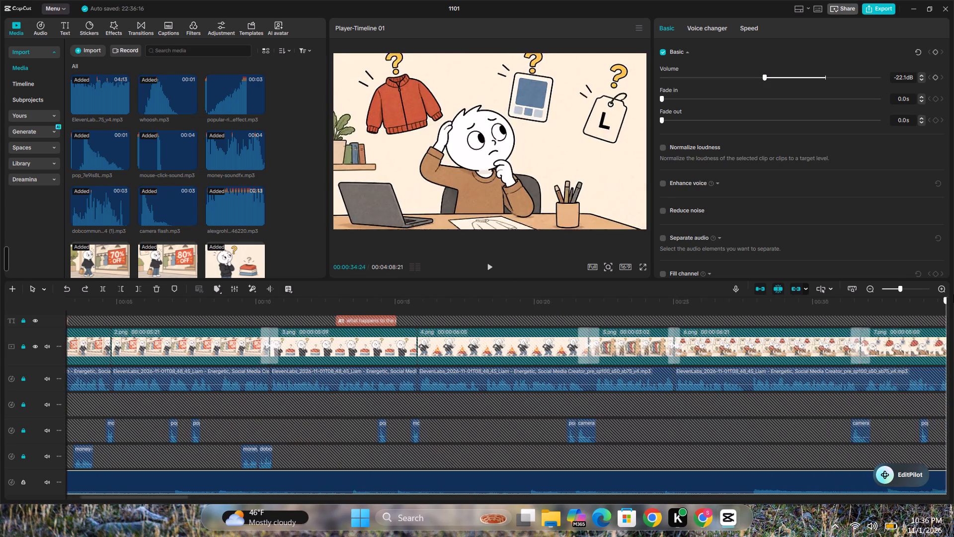
pyautogui.moveTo(953, 294); pyautogui.dragTo(690, 304)
pyautogui.click(669, 491)
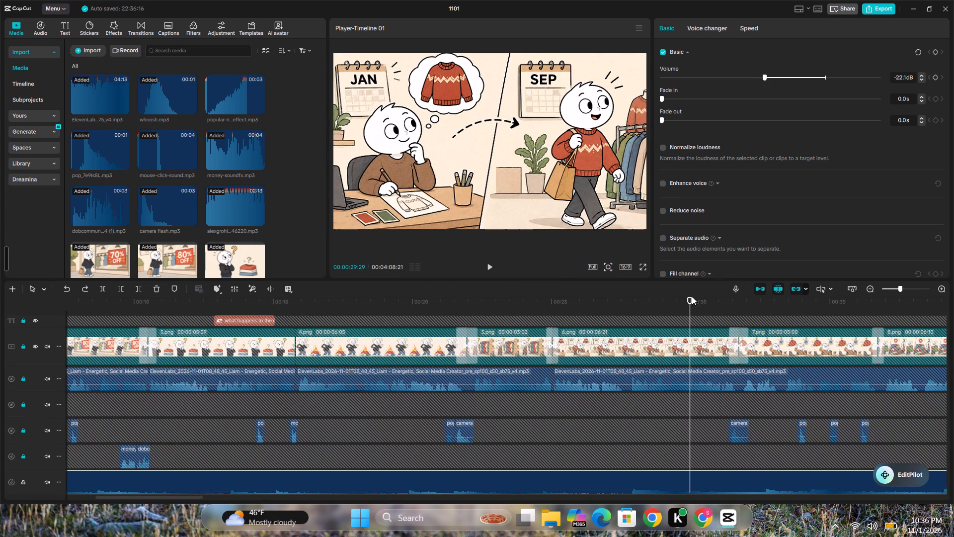
pyautogui.moveTo(689, 298); pyautogui.dragTo(681, 312)
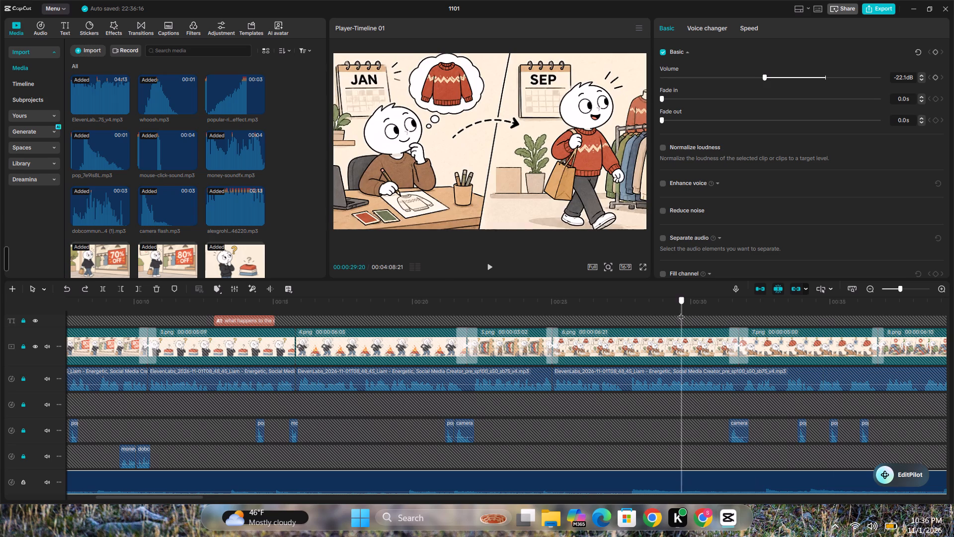
pyautogui.moveTo(681, 312); pyautogui.dragTo(689, 311)
pyautogui.click(659, 475)
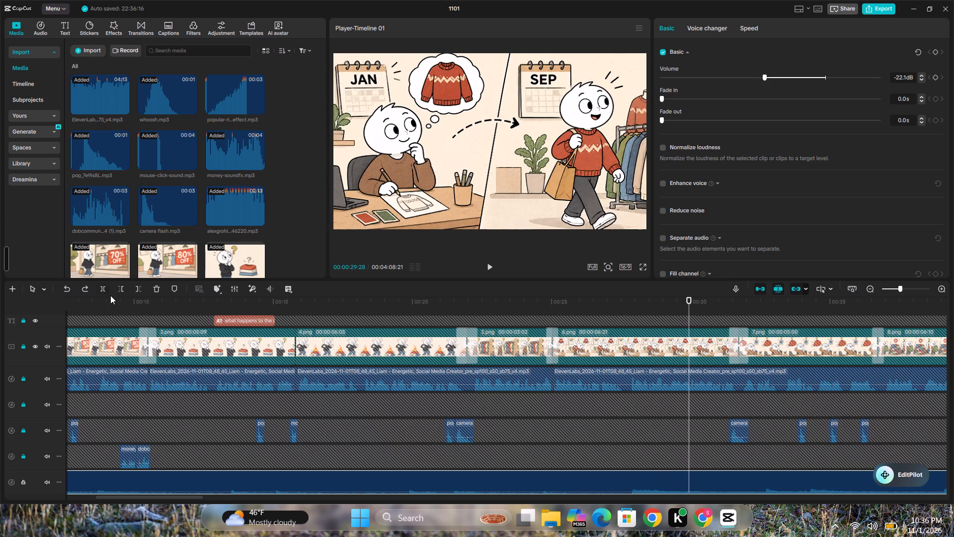
pyautogui.click(99, 289)
pyautogui.click(750, 479)
pyautogui.press('Delete')
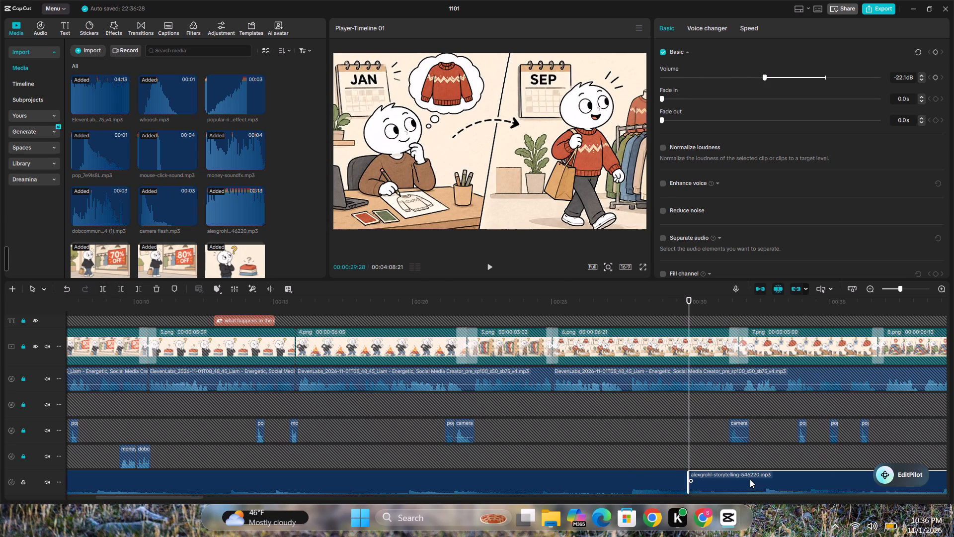
# Copy the trimmed background music clip and paste it right after the original, at 00:00:30:00.
pyautogui.click(634, 468)
pyautogui.click(632, 477)
pyautogui.hotkey('ctrl', 'c')
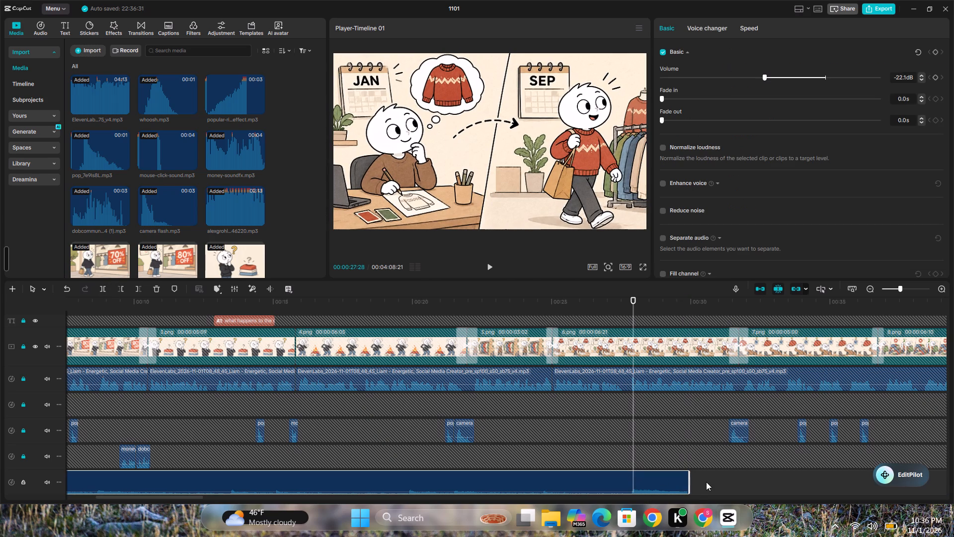
pyautogui.click(690, 494)
pyautogui.click(689, 494)
pyautogui.hotkey('ctrl', 'v')
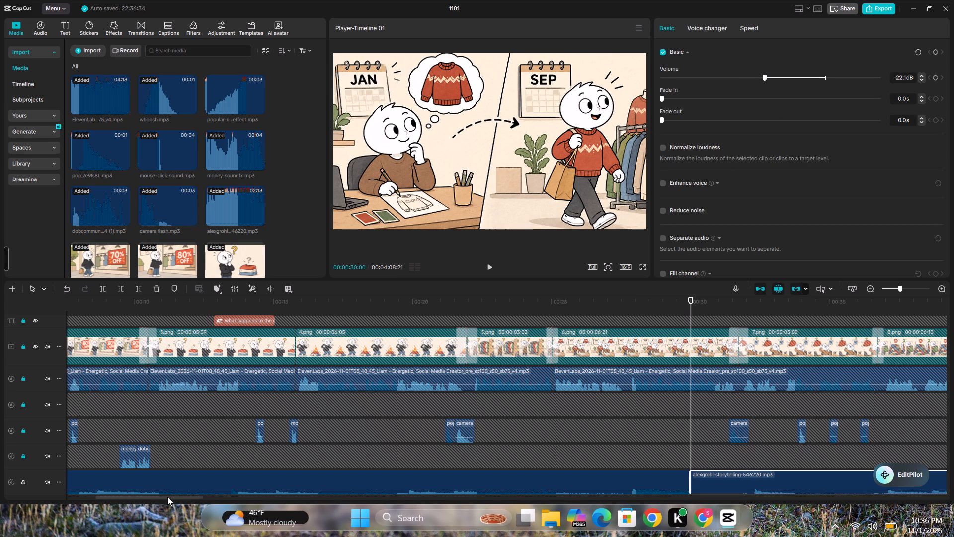
# Paste another copy of the music clip at the end of the second one, at 00:00:59:25.
pyautogui.moveTo(174, 500); pyautogui.dragTo(184, 500)
pyautogui.moveTo(184, 498); pyautogui.dragTo(357, 499)
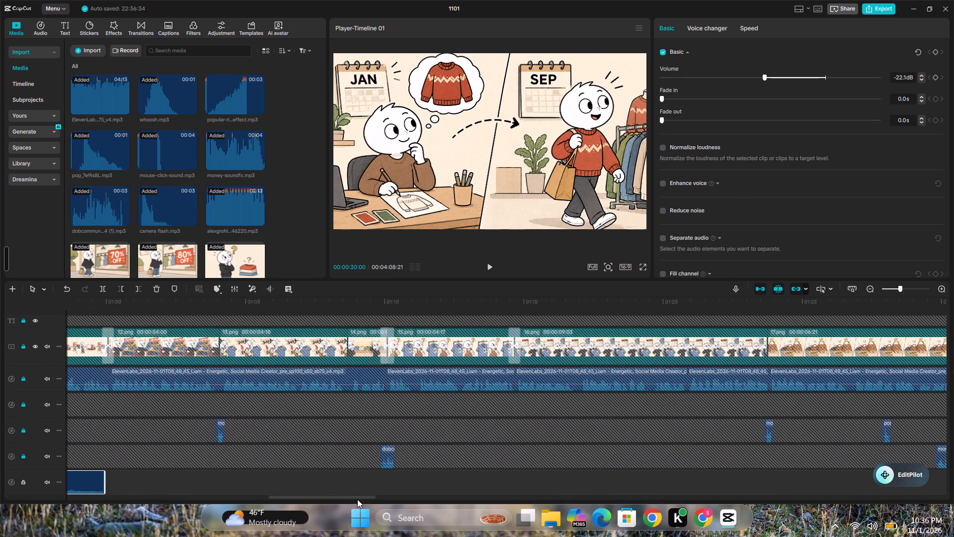
pyautogui.moveTo(357, 499); pyautogui.dragTo(320, 500)
pyautogui.click(411, 492)
pyautogui.click(409, 490)
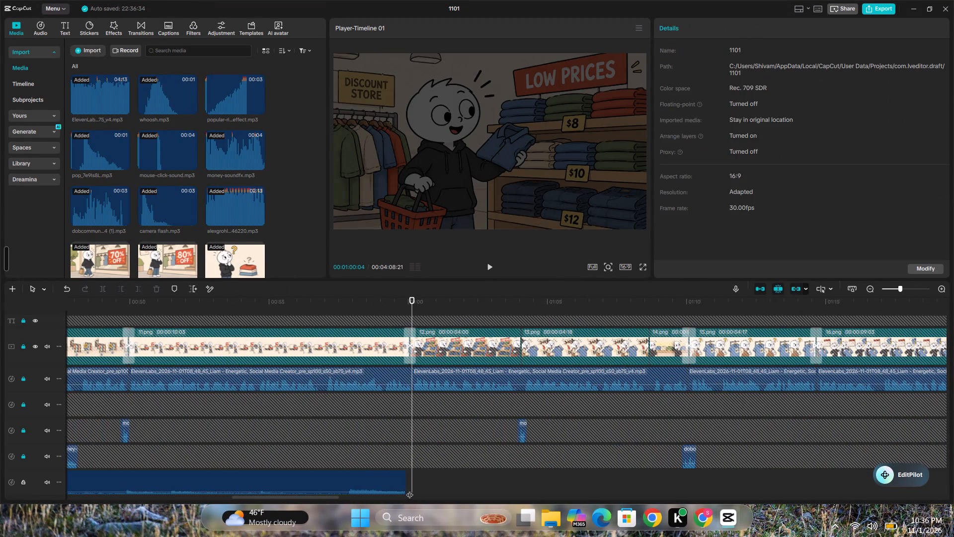
pyautogui.click(405, 488)
pyautogui.moveTo(414, 455); pyautogui.dragTo(405, 453)
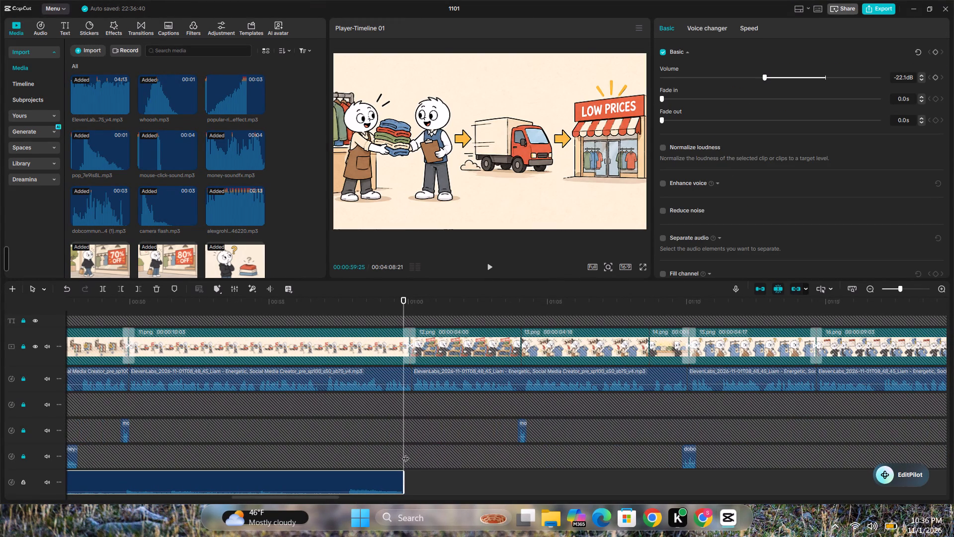
pyautogui.hotkey('ctrl', 'v')
# Continue the music with two more pasted copies, starting at 00:01:29:23 and 00:01:59:21.
pyautogui.moveTo(331, 495); pyautogui.dragTo(353, 495)
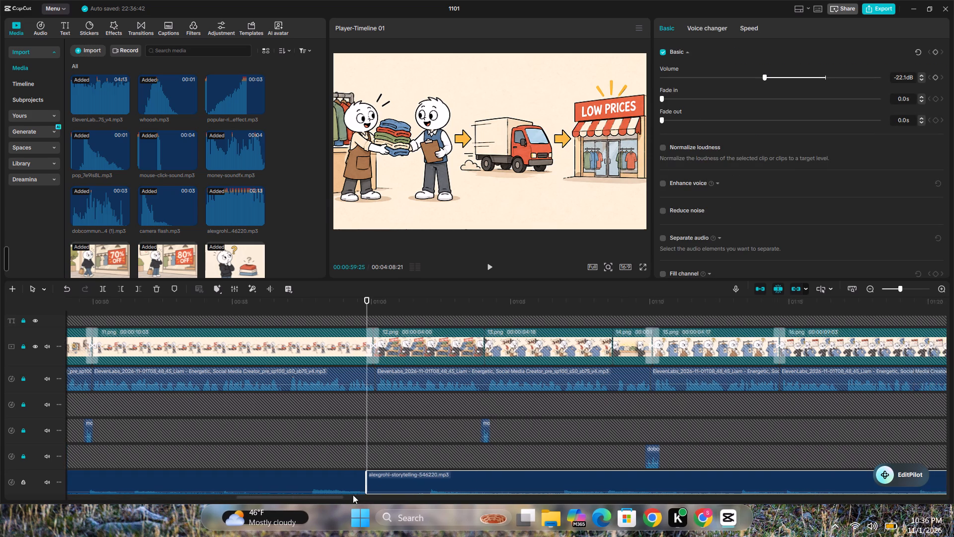
pyautogui.moveTo(353, 495); pyautogui.dragTo(435, 494)
pyautogui.click(386, 458)
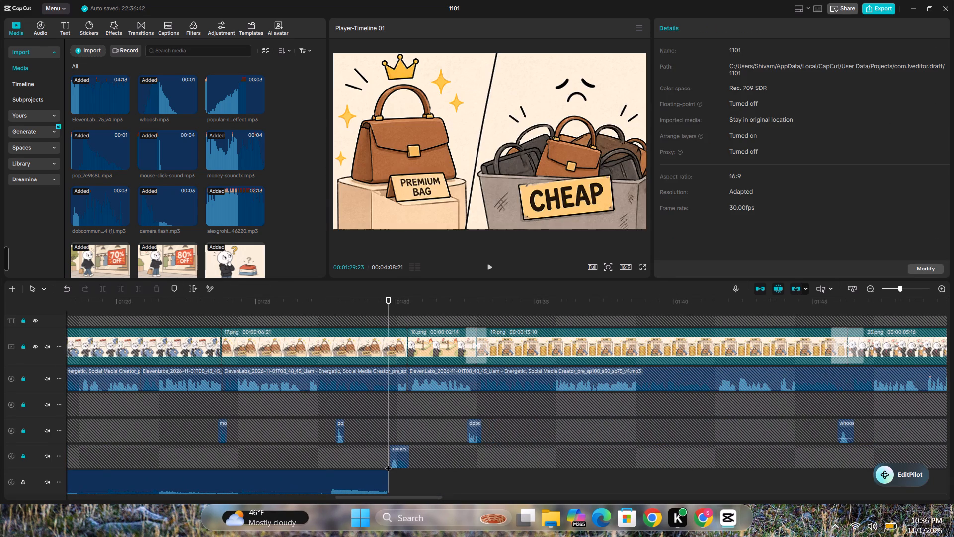
pyautogui.hotkey('ctrl', 'v')
pyautogui.moveTo(406, 496); pyautogui.dragTo(478, 499)
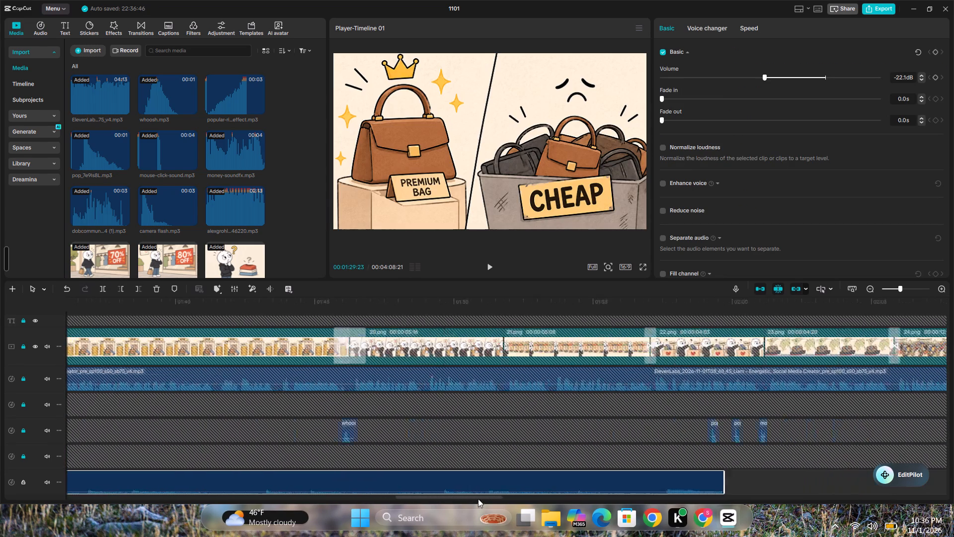
pyautogui.moveTo(478, 499); pyautogui.dragTo(488, 499)
pyautogui.click(542, 462)
pyautogui.hotkey('ctrl', 'v')
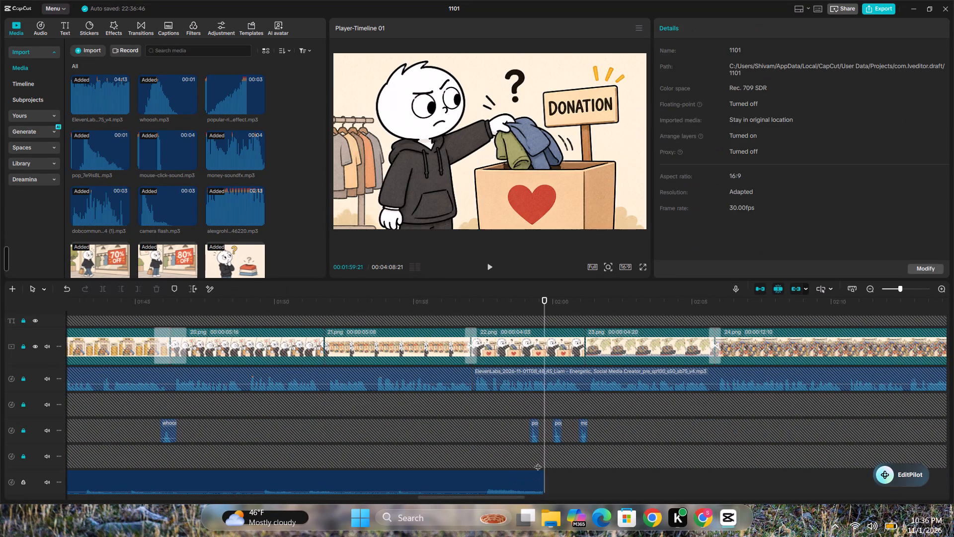
# Extend the background music with two more pasted copies, starting at 00:02:29:19 and 00:02:59:17.
pyautogui.moveTo(512, 495); pyautogui.dragTo(625, 500)
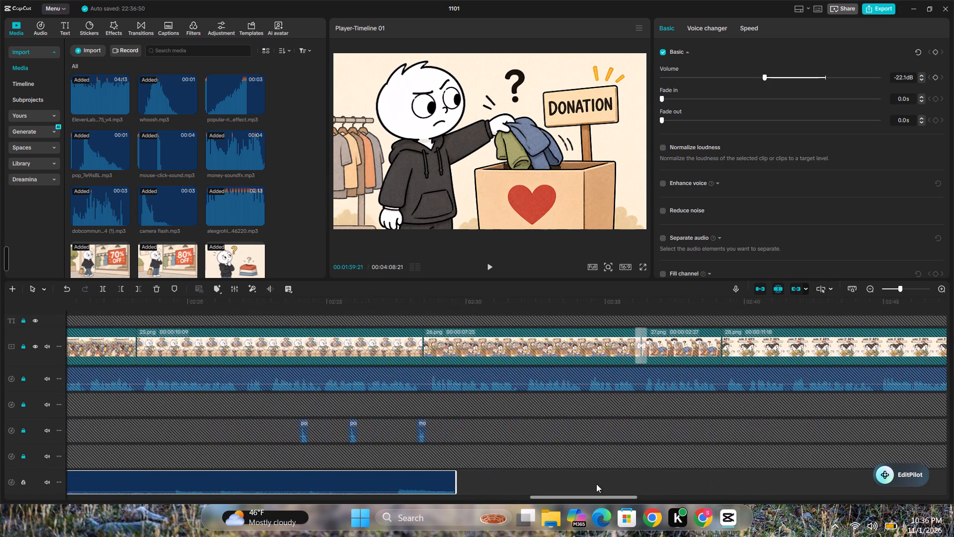
pyautogui.click(454, 460)
pyautogui.hotkey('ctrl', 'v')
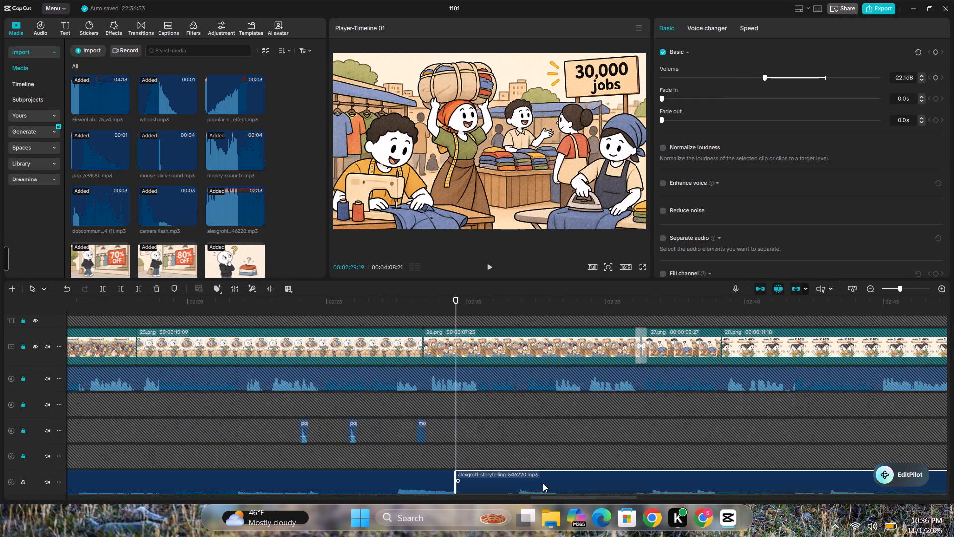
pyautogui.moveTo(549, 495); pyautogui.dragTo(661, 499)
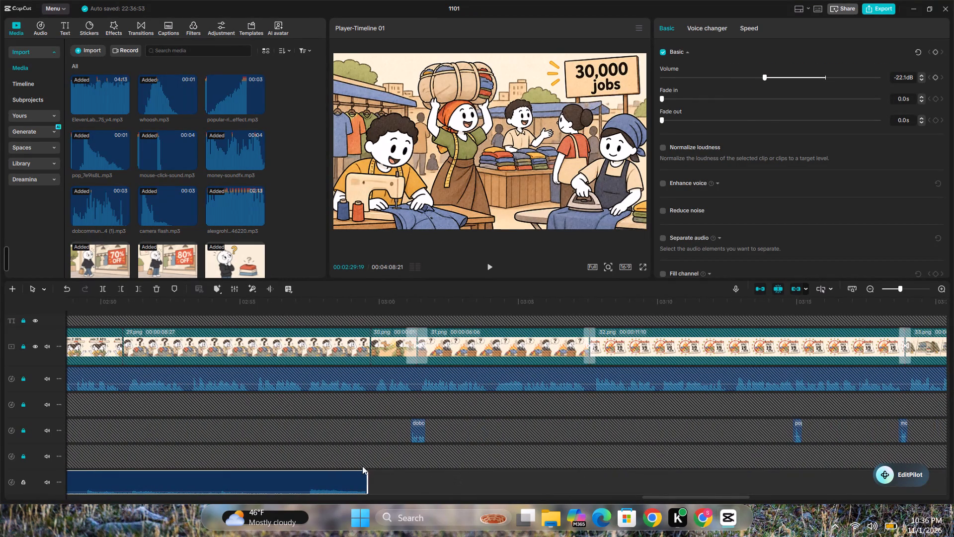
pyautogui.click(365, 459)
pyautogui.hotkey('ctrl', 'v')
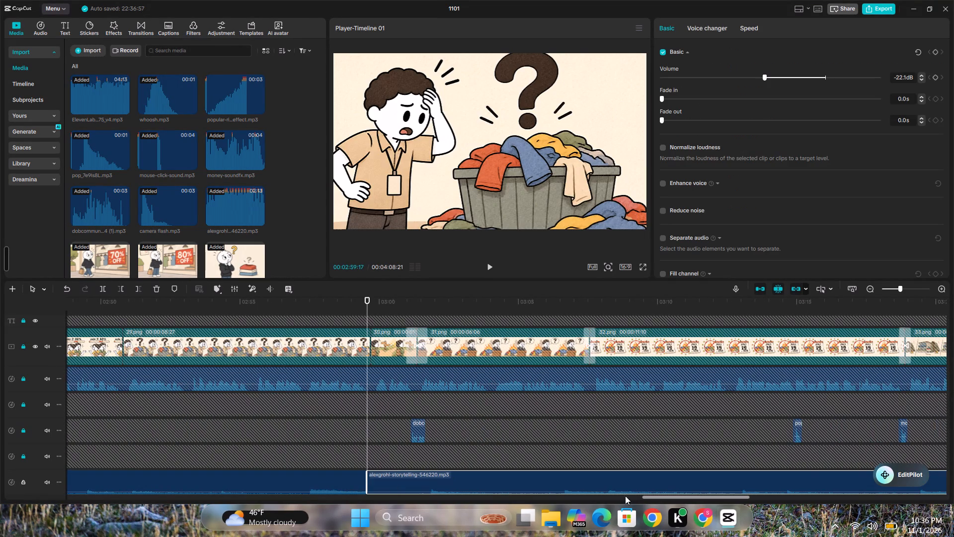
# Paste two more copies of the music clip end to end, starting at 00:03:29:15 and 00:03:59:13.
pyautogui.moveTo(641, 499); pyautogui.dragTo(823, 504)
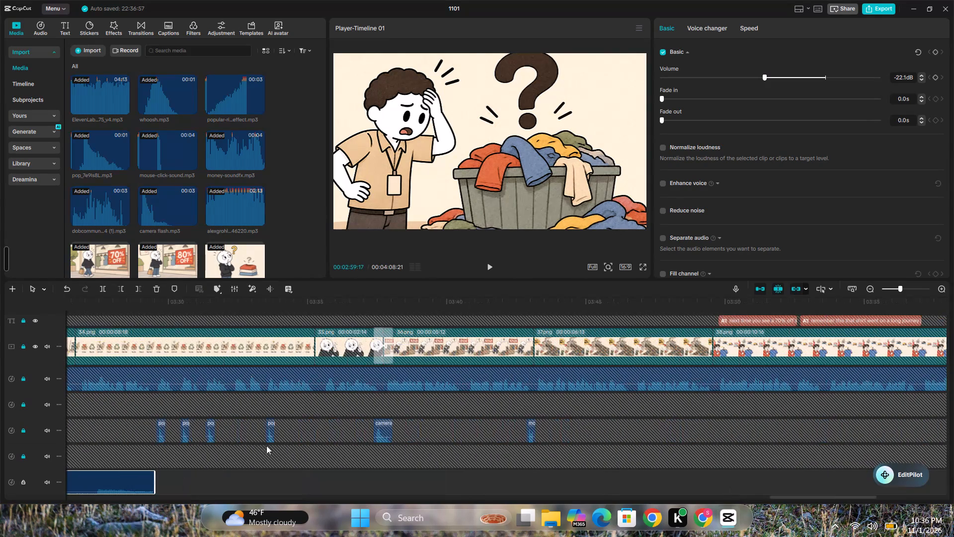
pyautogui.click(153, 459)
pyautogui.hotkey('ctrl', 'v')
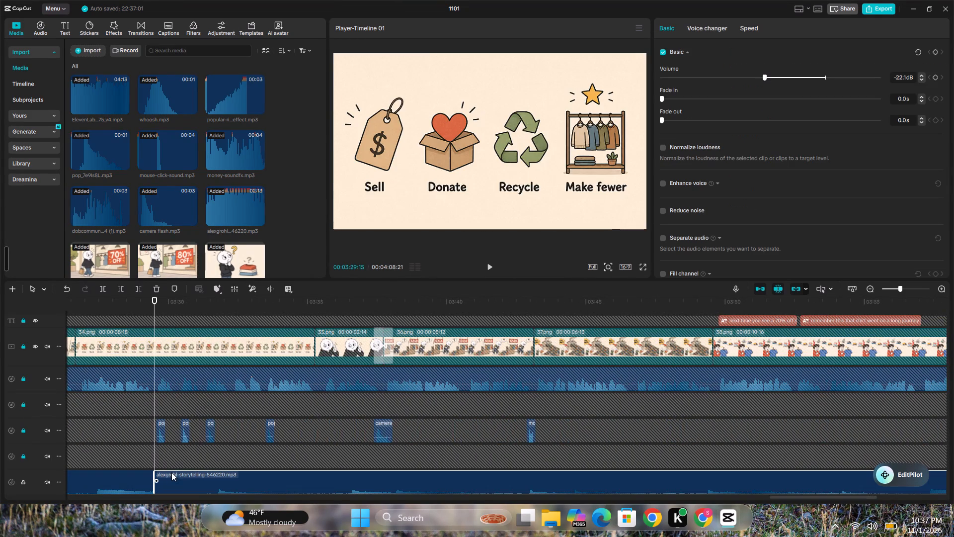
pyautogui.moveTo(243, 498); pyautogui.dragTo(284, 505)
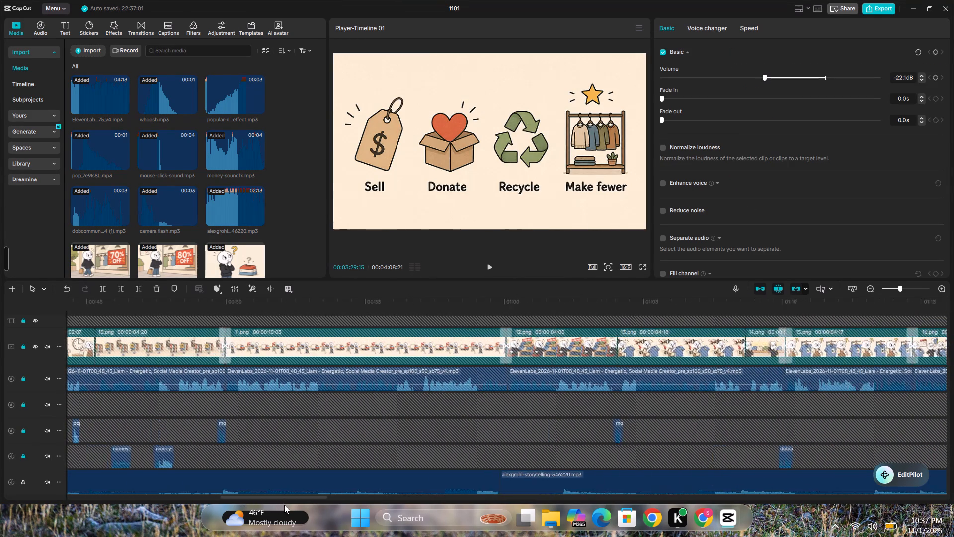
pyautogui.moveTo(284, 505); pyautogui.dragTo(738, 519)
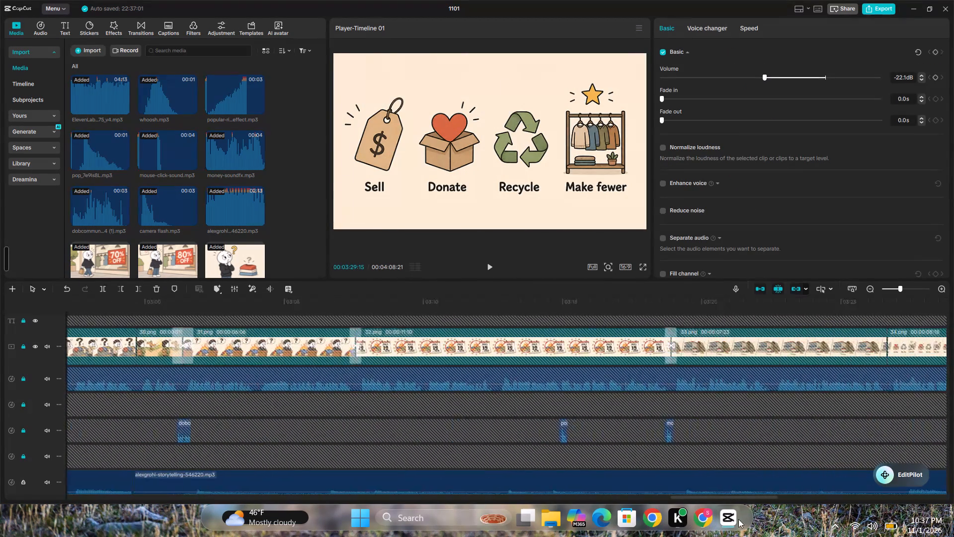
pyautogui.moveTo(738, 519); pyautogui.dragTo(873, 514)
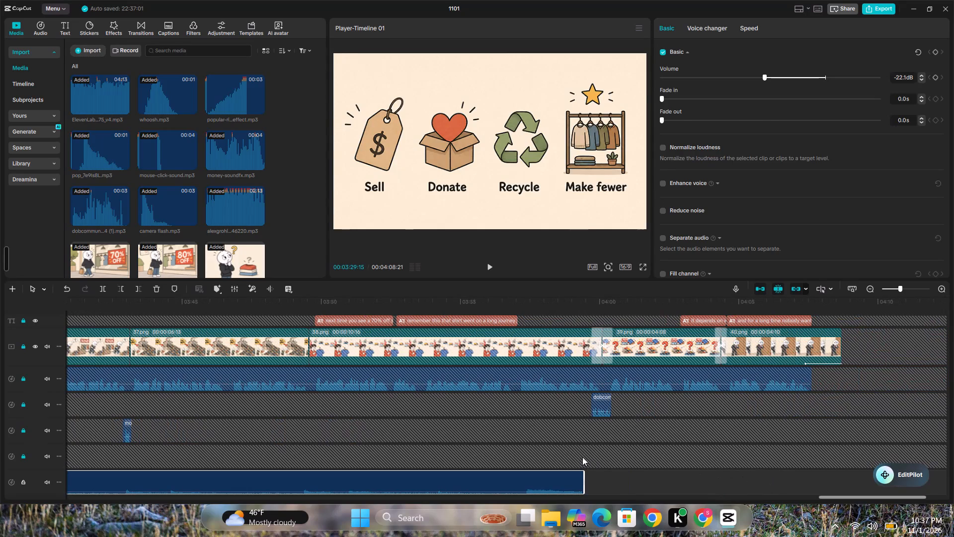
pyautogui.click(582, 457)
pyautogui.hotkey('ctrl', 'v')
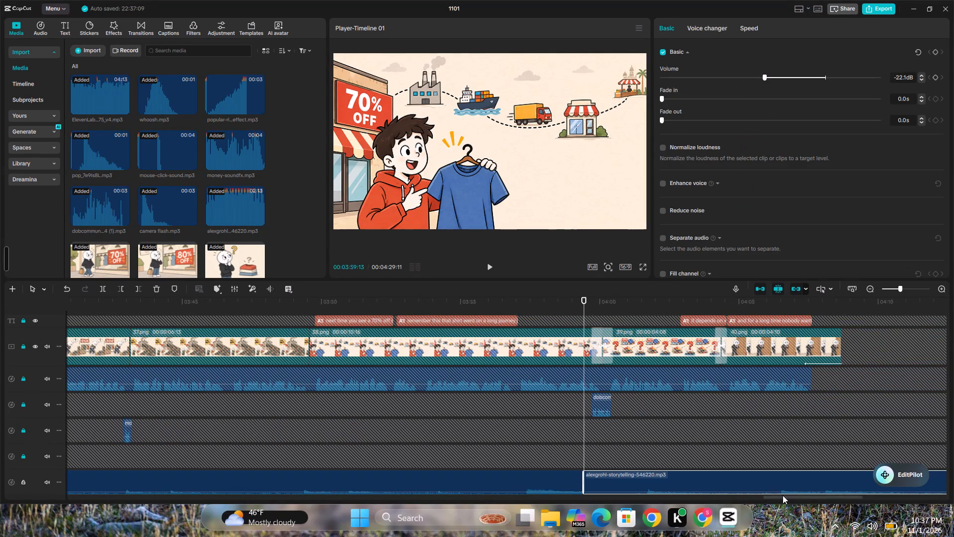
# Trim the end of the last music clip to match the end of the final image clip, 40.png.
pyautogui.moveTo(787, 499); pyautogui.dragTo(845, 506)
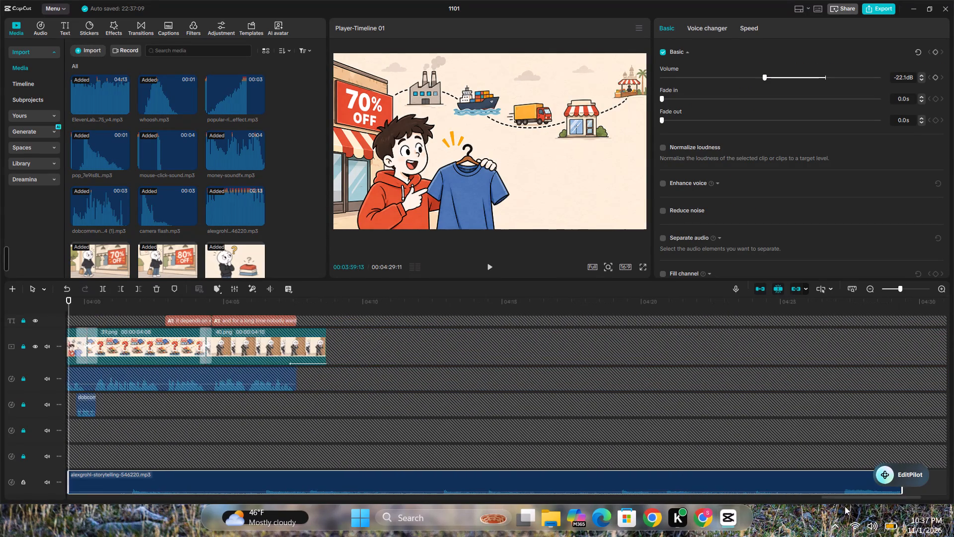
pyautogui.moveTo(845, 506); pyautogui.dragTo(850, 506)
pyautogui.moveTo(854, 474); pyautogui.dragTo(851, 474)
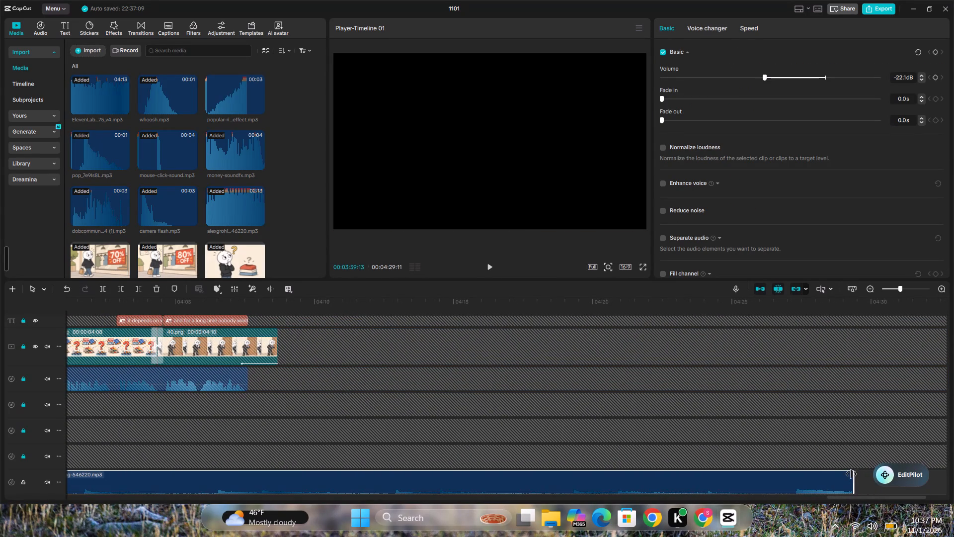
pyautogui.moveTo(851, 474); pyautogui.dragTo(276, 477)
# Return to the start of the timeline and lock the background music track.
pyautogui.moveTo(843, 496); pyautogui.dragTo(840, 496)
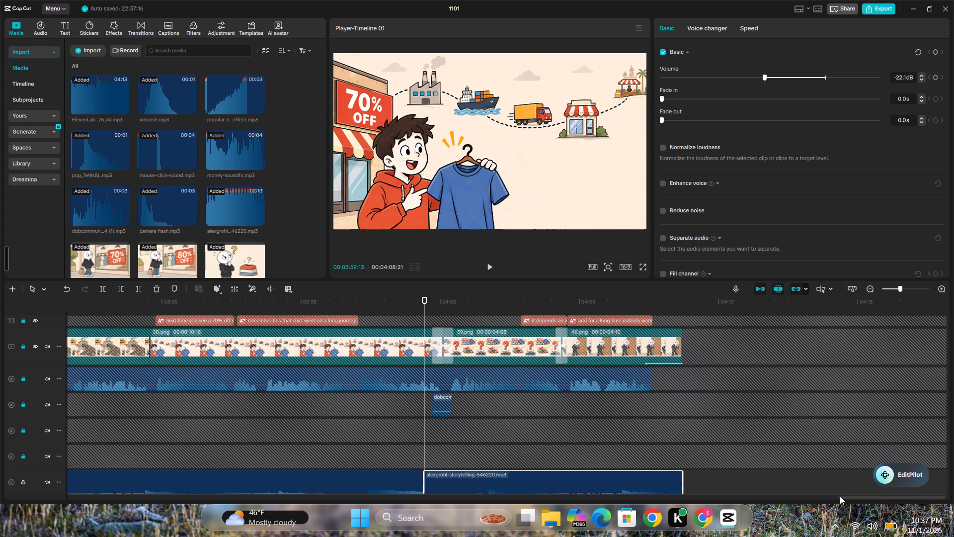
pyautogui.moveTo(840, 496); pyautogui.dragTo(0, 500)
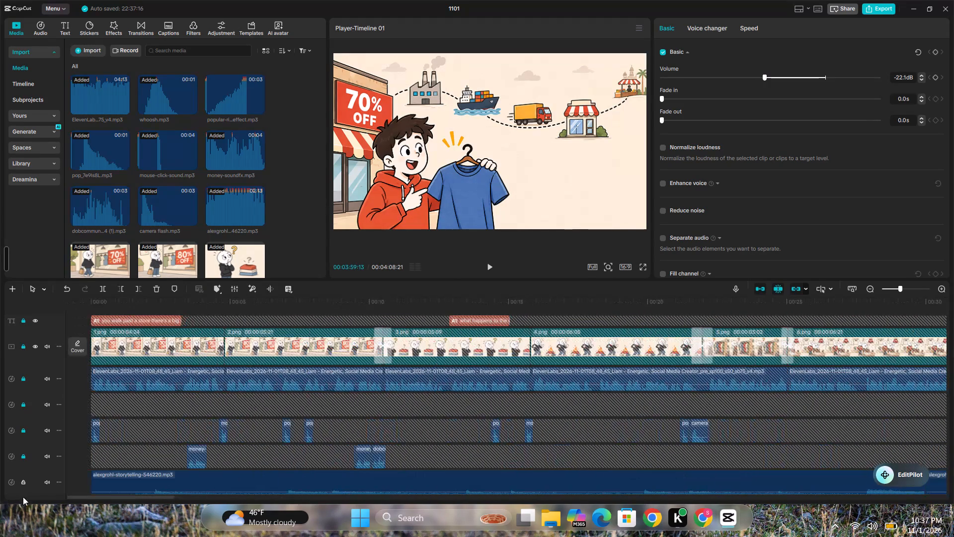
pyautogui.click(21, 482)
# Play the opening of the video from the start in full screen to check the first caption's size and placement.
pyautogui.click(92, 456)
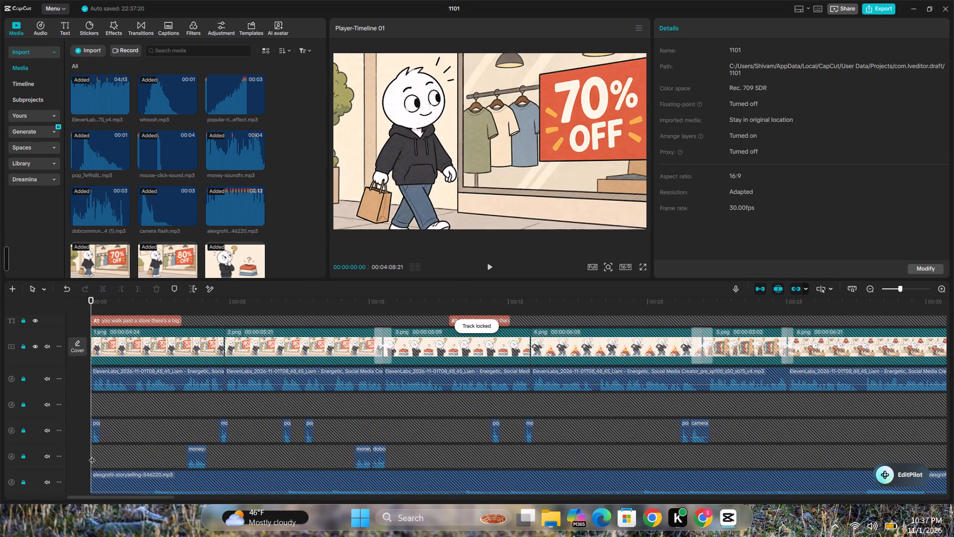
pyautogui.press('space')
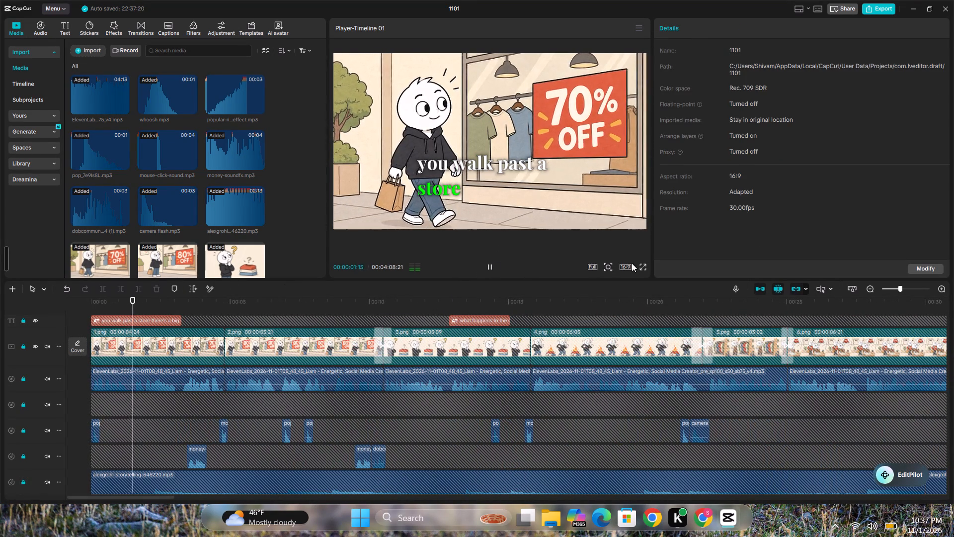
pyautogui.click(642, 267)
pyautogui.press('Left')
pyautogui.press('Left')
pyautogui.press('Left')
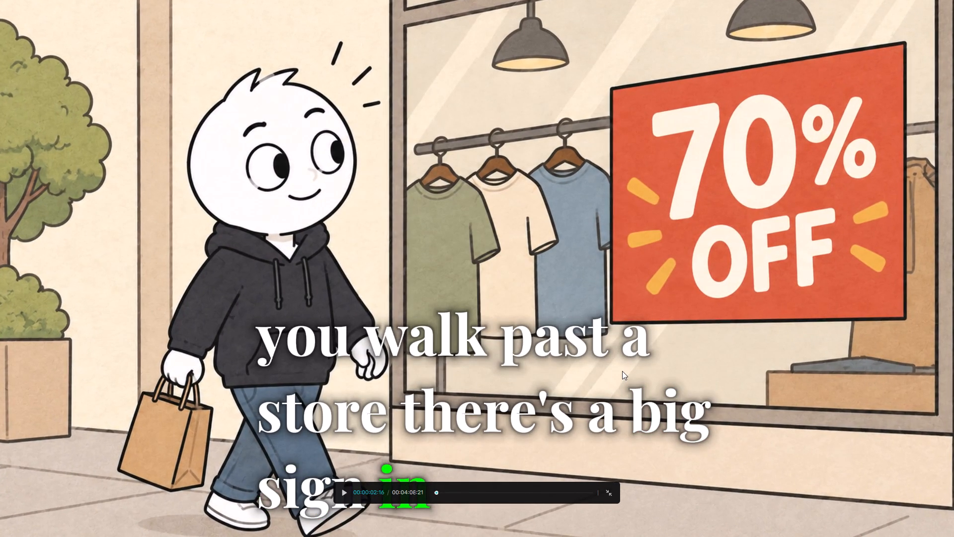
pyautogui.press('Left')
pyautogui.press('Left')
pyautogui.press('space')
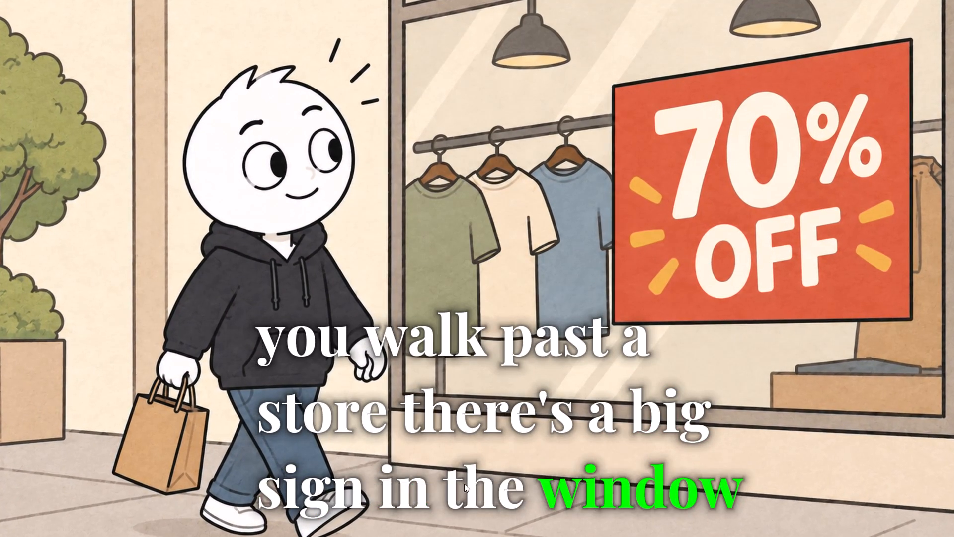
pyautogui.click(455, 485)
pyautogui.moveTo(440, 492); pyautogui.dragTo(411, 494)
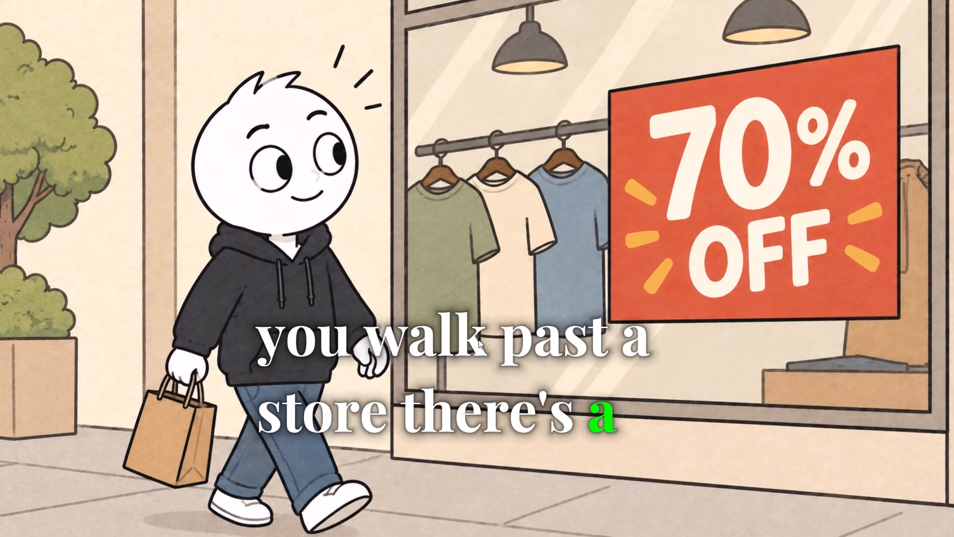
pyautogui.click(492, 409)
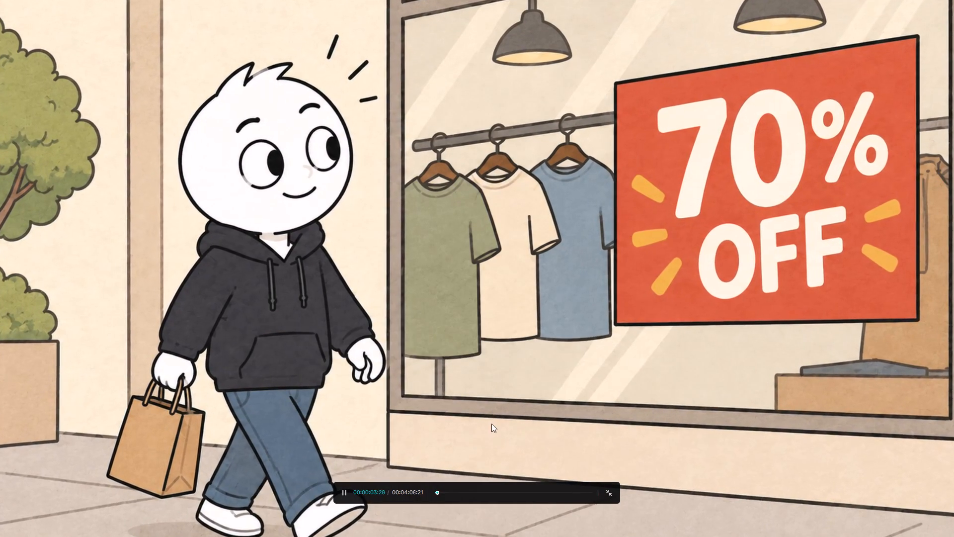
pyautogui.click(609, 491)
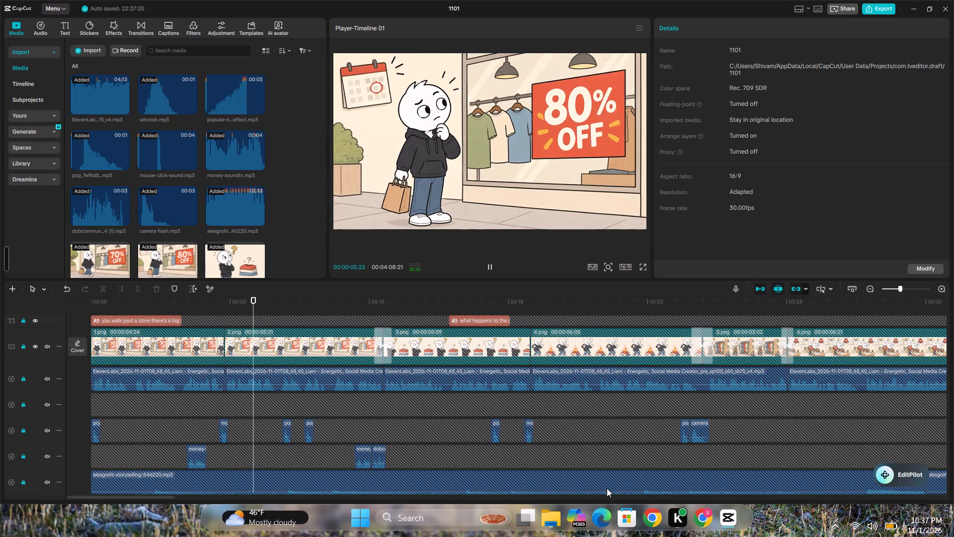
pyautogui.click(492, 267)
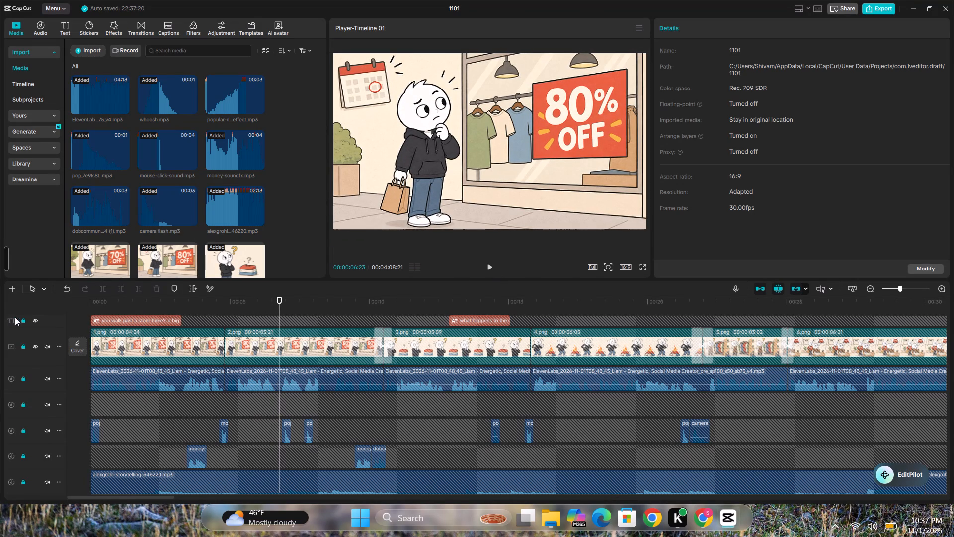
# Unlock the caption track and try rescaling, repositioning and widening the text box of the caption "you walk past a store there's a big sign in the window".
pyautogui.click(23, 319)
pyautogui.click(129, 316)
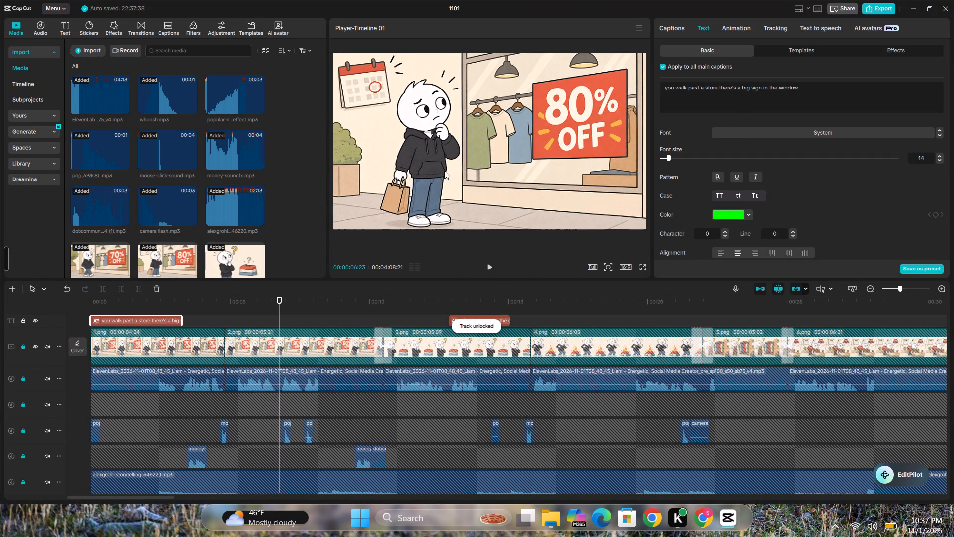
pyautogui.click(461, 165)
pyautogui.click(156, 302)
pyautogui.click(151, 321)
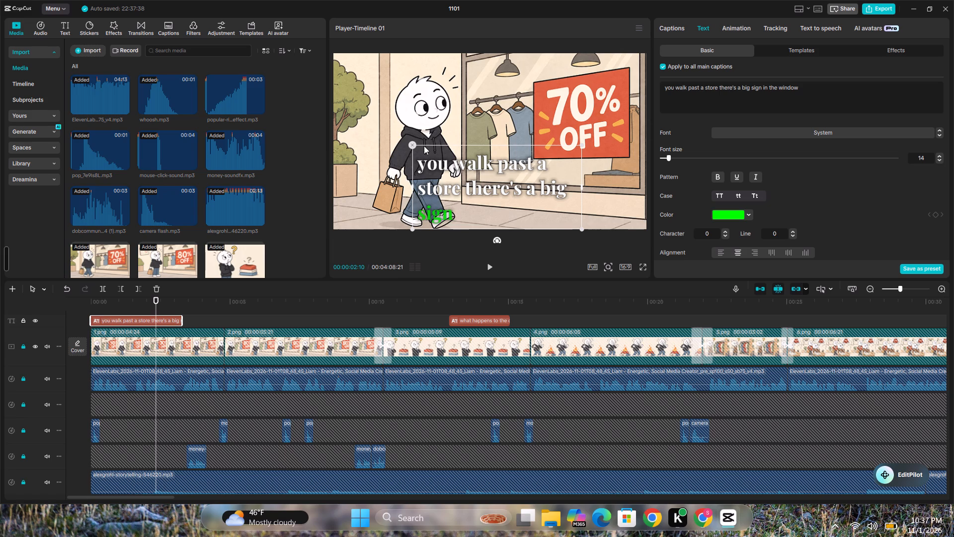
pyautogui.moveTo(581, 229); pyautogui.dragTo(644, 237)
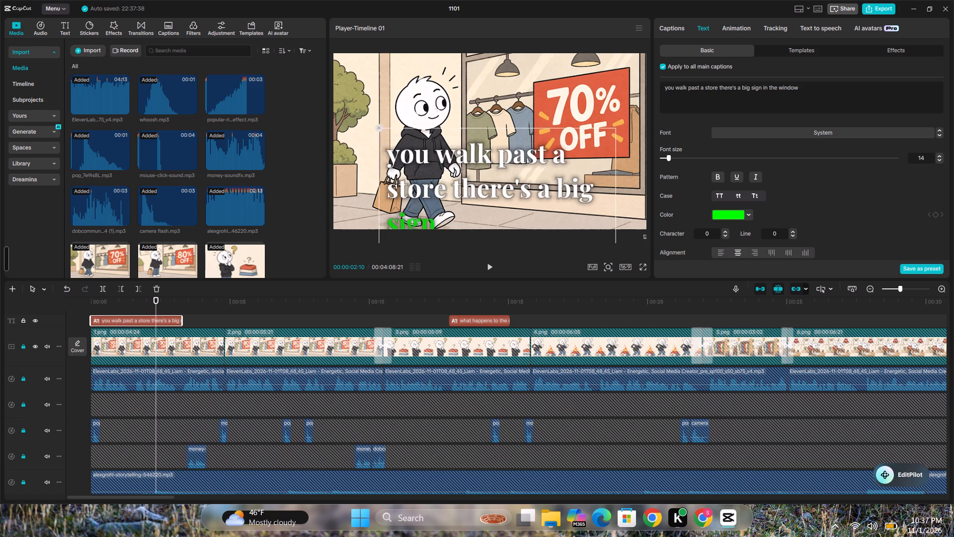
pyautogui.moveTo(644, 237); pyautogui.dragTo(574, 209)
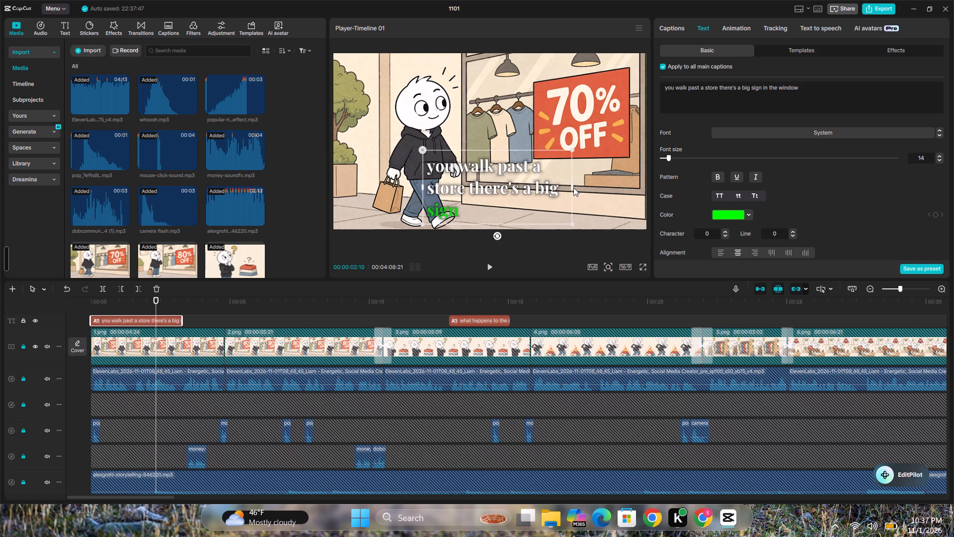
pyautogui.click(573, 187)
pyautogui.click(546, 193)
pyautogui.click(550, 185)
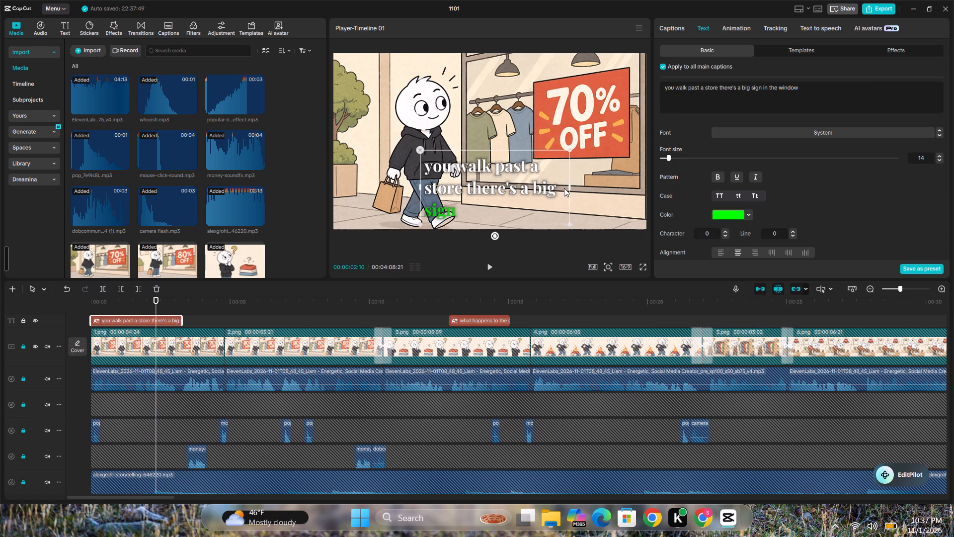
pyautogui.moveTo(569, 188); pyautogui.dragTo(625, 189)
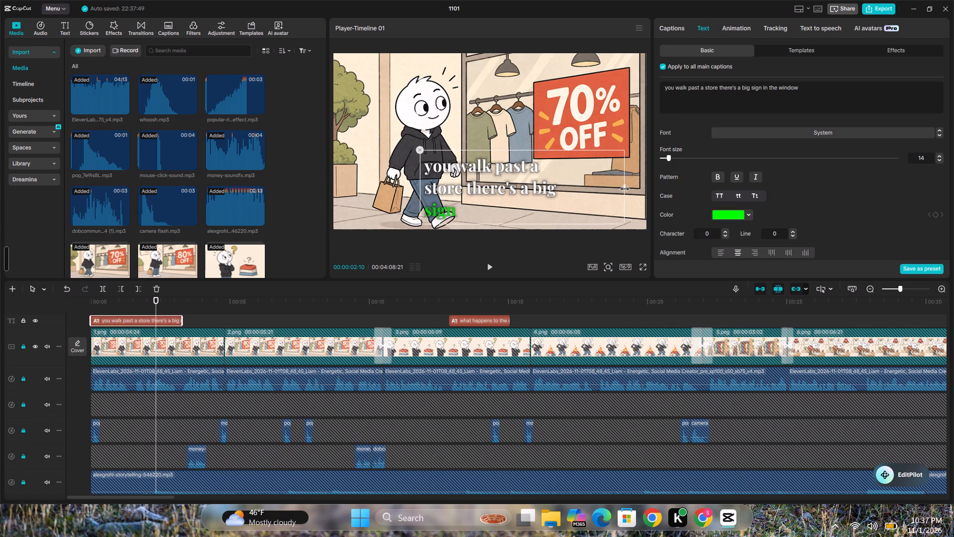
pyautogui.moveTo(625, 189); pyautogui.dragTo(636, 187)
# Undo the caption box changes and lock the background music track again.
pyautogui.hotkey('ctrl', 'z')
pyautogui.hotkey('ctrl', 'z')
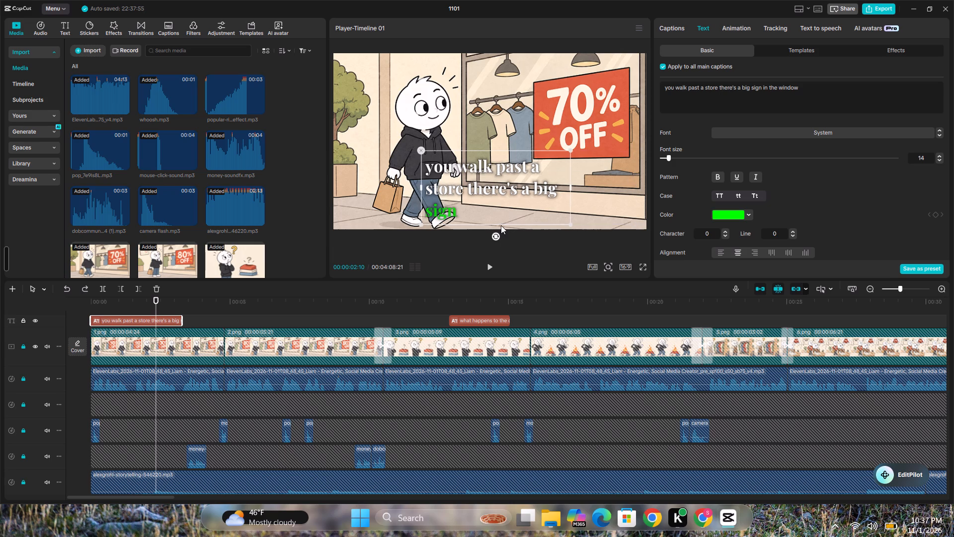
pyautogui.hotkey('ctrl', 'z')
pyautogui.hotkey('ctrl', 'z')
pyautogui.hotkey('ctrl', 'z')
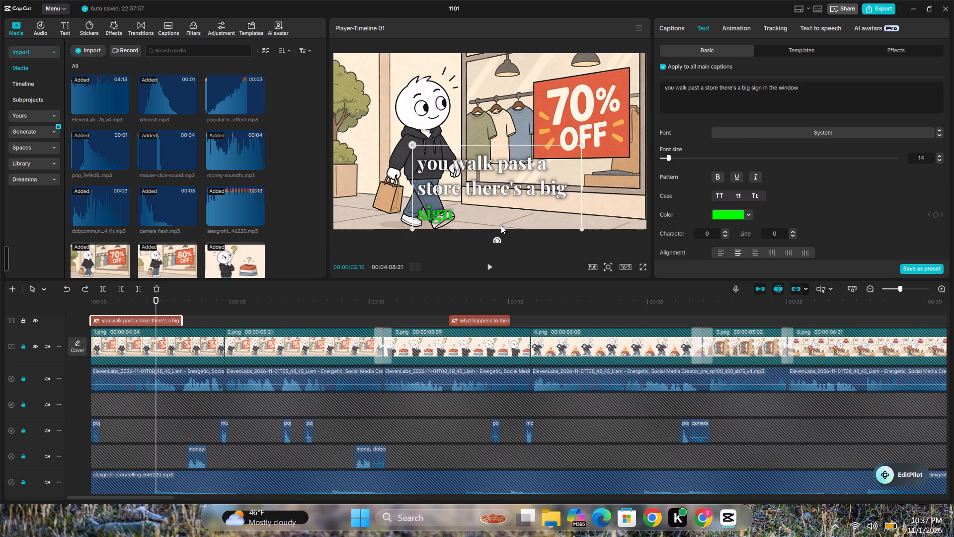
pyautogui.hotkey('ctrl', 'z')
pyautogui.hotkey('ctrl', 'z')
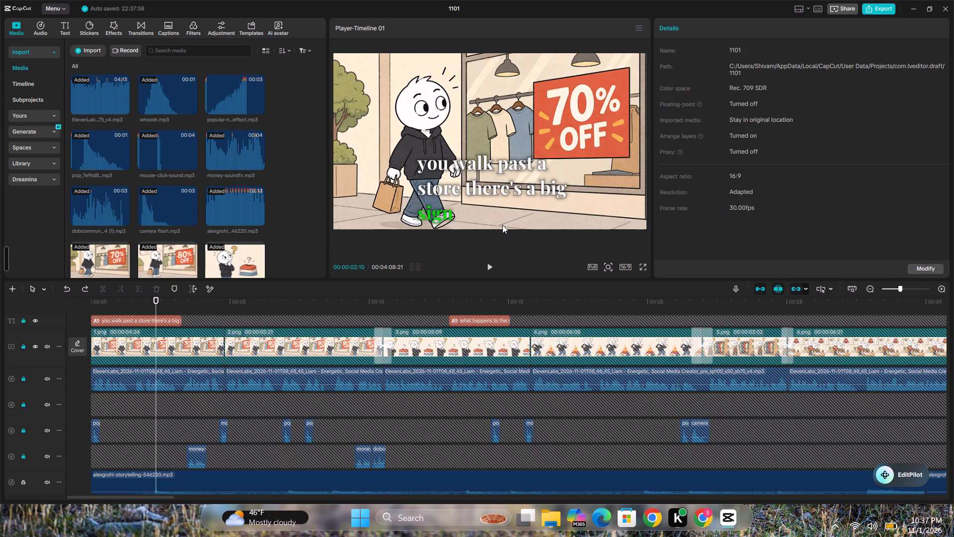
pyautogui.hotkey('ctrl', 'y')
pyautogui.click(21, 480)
# Play the first caption in full screen again to check how it sits over the image.
pyautogui.click(490, 271)
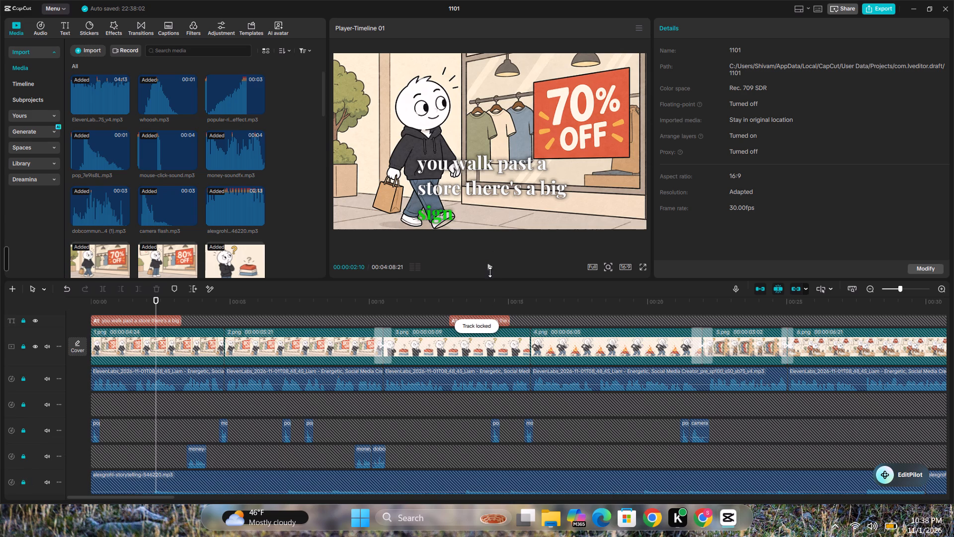
pyautogui.click(490, 268)
pyautogui.click(645, 265)
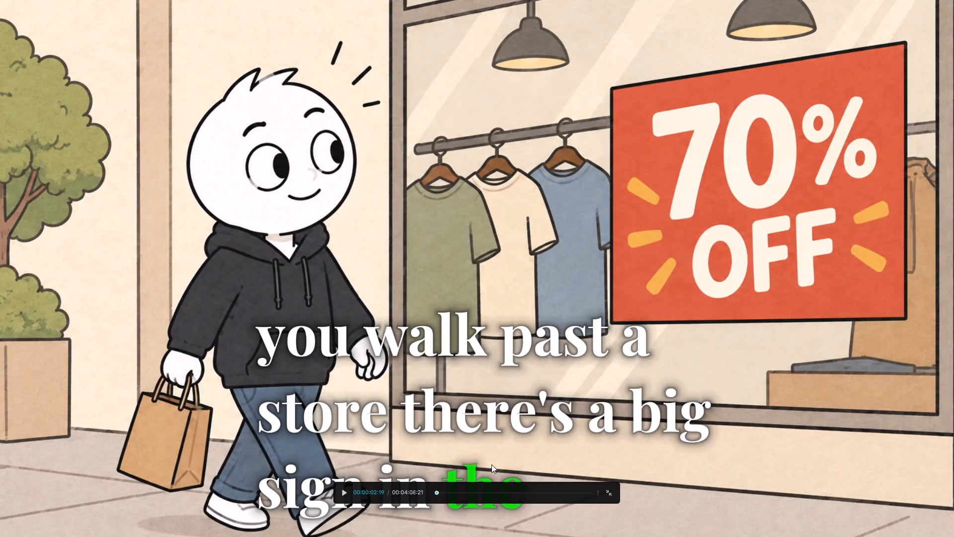
pyautogui.click(344, 493)
pyautogui.click(344, 493)
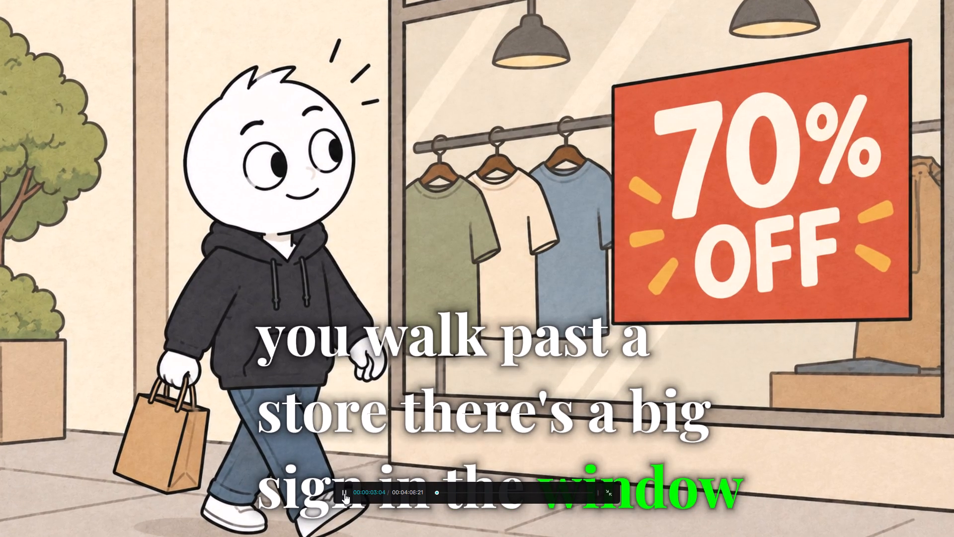
pyautogui.click(616, 500)
pyautogui.click(610, 496)
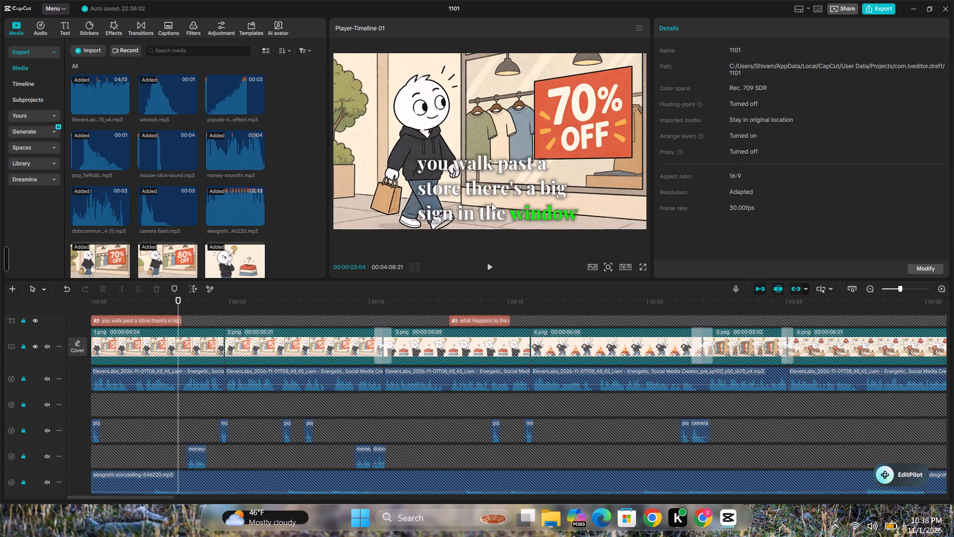
# Unlock the caption track and move the first caption slightly higher in the frame, above the bottom edge.
pyautogui.click(491, 202)
pyautogui.click(489, 179)
pyautogui.moveTo(491, 173); pyautogui.dragTo(493, 156)
pyautogui.click(18, 317)
pyautogui.click(23, 318)
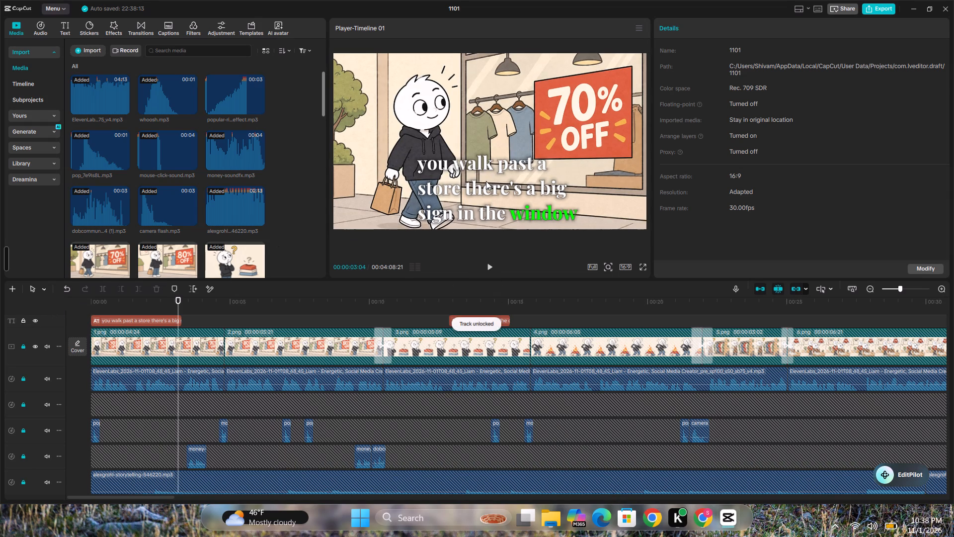
pyautogui.click(486, 181)
pyautogui.moveTo(494, 178); pyautogui.dragTo(495, 161)
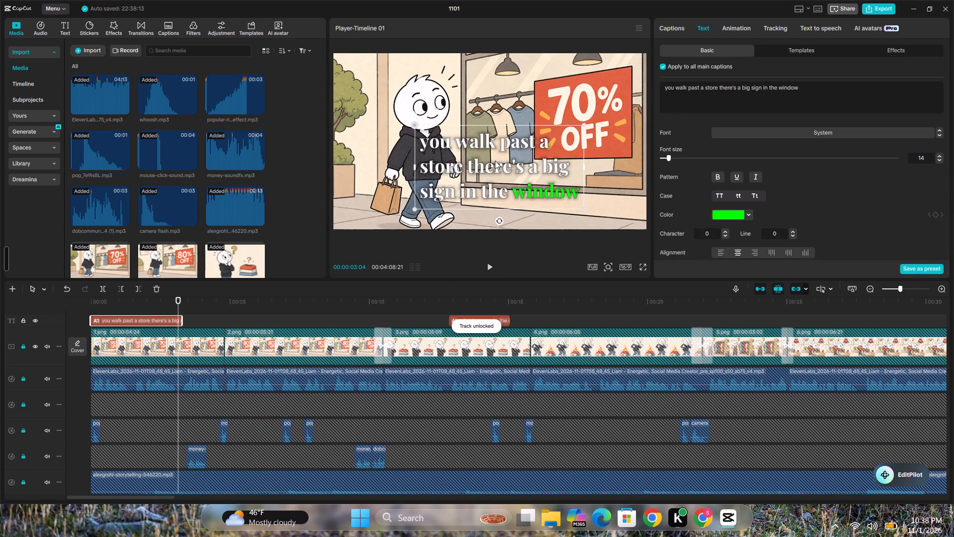
pyautogui.moveTo(495, 161); pyautogui.dragTo(492, 162)
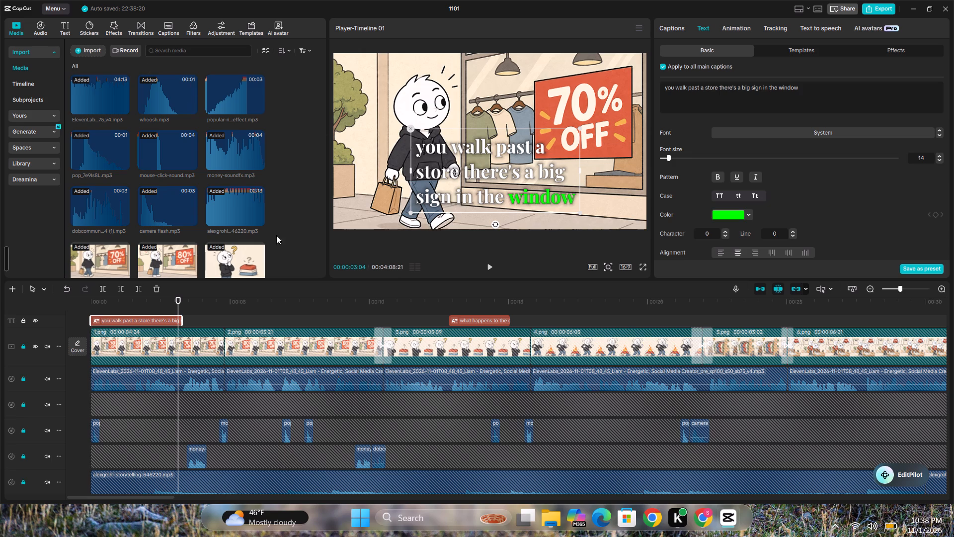
# Try several preset styles on the captions and apply the yellow text with black outline preset.
pyautogui.scroll(-3, 808, 204)
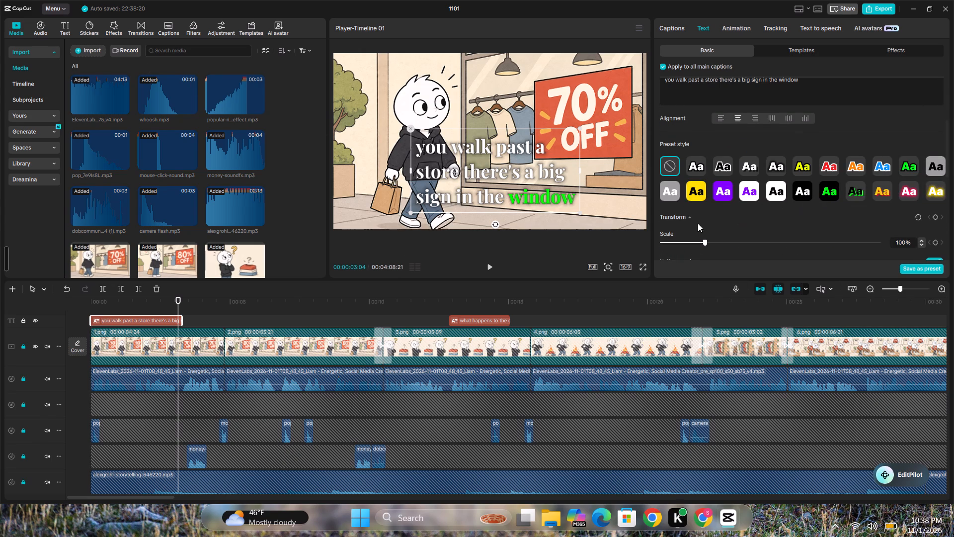
pyautogui.click(933, 189)
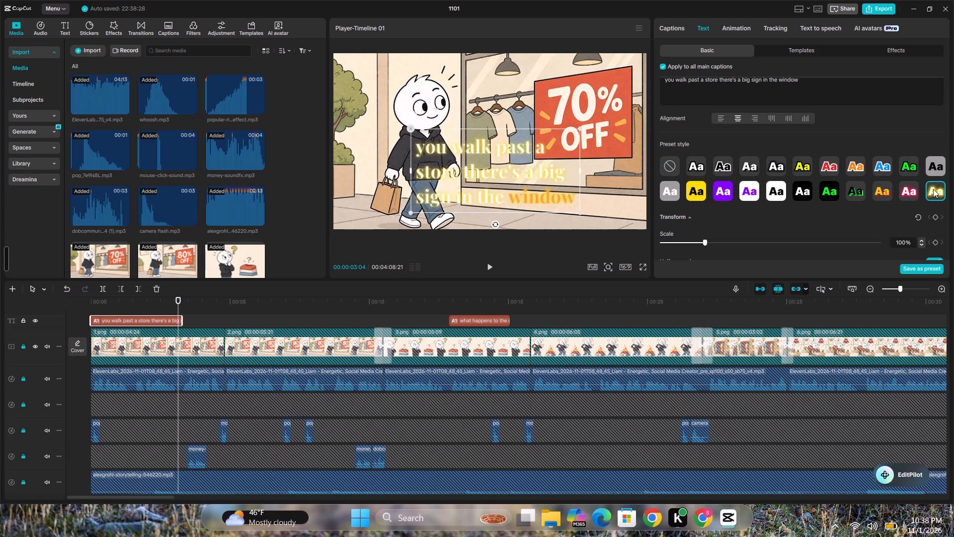
pyautogui.click(882, 192)
pyautogui.click(899, 189)
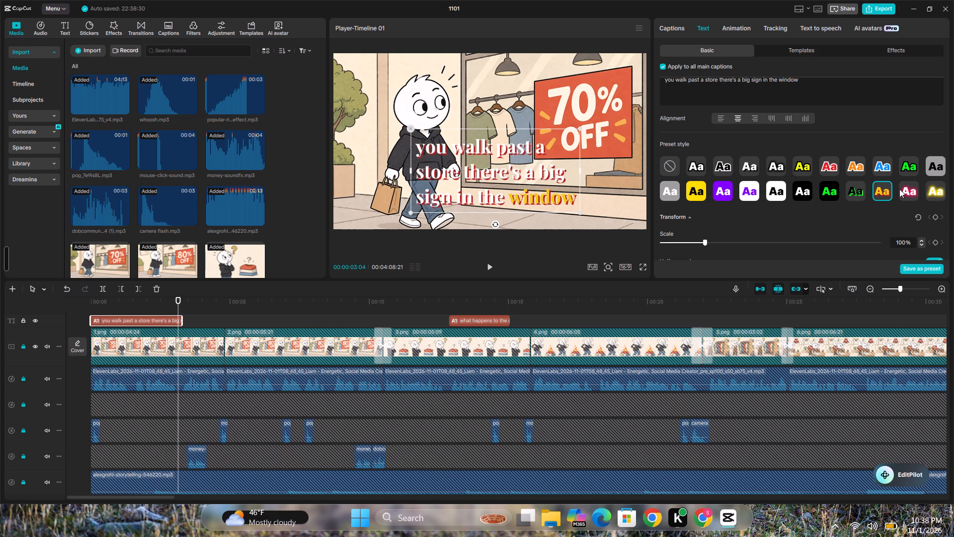
pyautogui.click(783, 190)
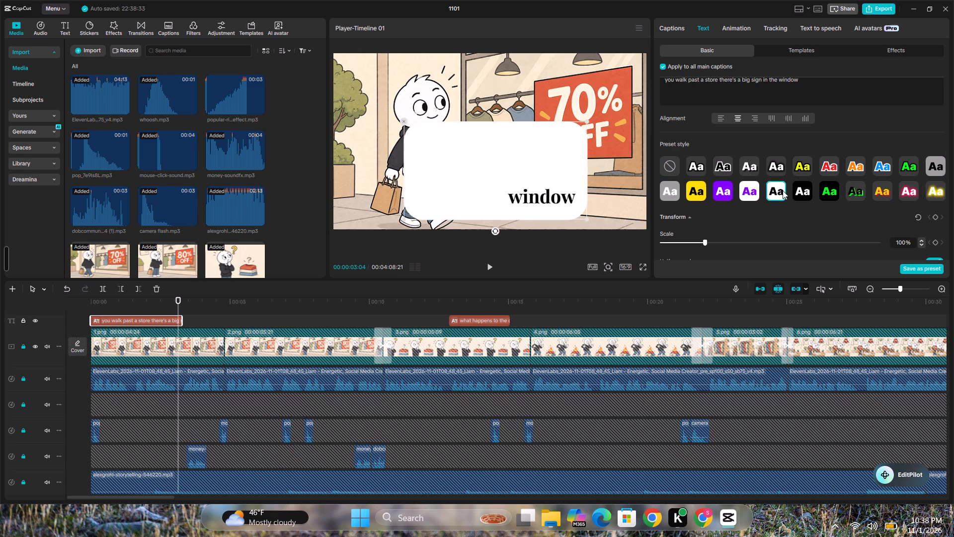
pyautogui.click(770, 168)
pyautogui.click(808, 162)
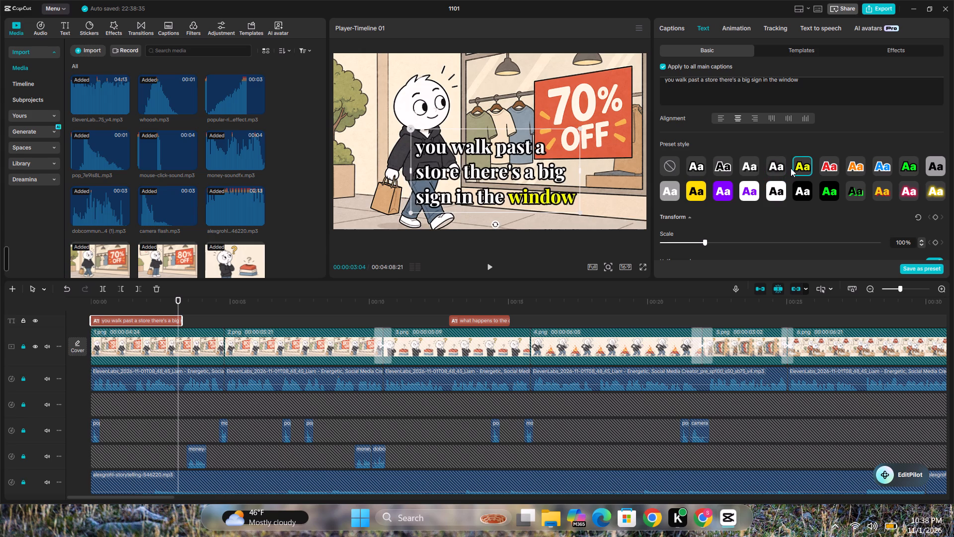
# Play the opening in full screen from the start to check the first caption in its yellow preset style.
pyautogui.click(645, 266)
pyautogui.press('Left')
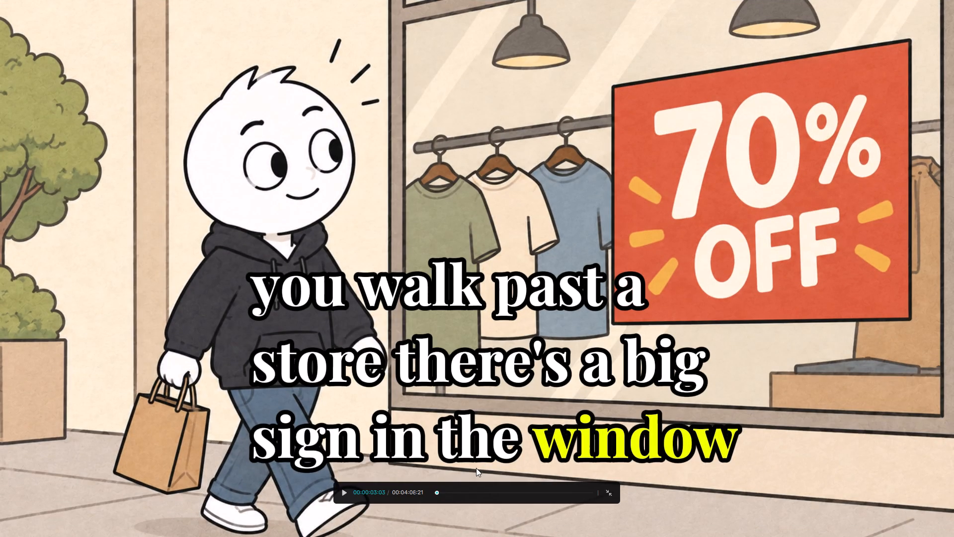
pyautogui.press('Left')
pyautogui.press('space')
pyautogui.moveTo(440, 491); pyautogui.dragTo(425, 493)
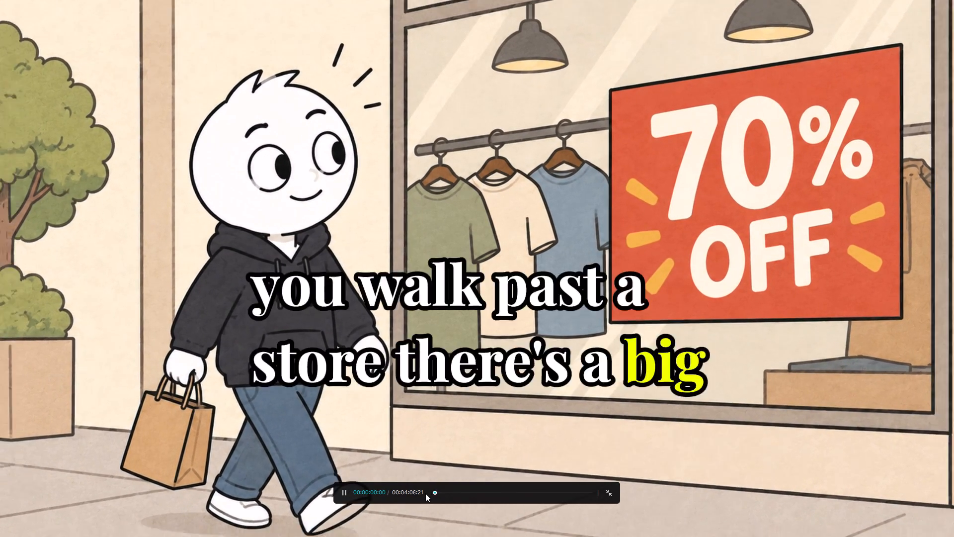
pyautogui.moveTo(425, 493); pyautogui.dragTo(415, 494)
pyautogui.press('space')
pyautogui.press('space')
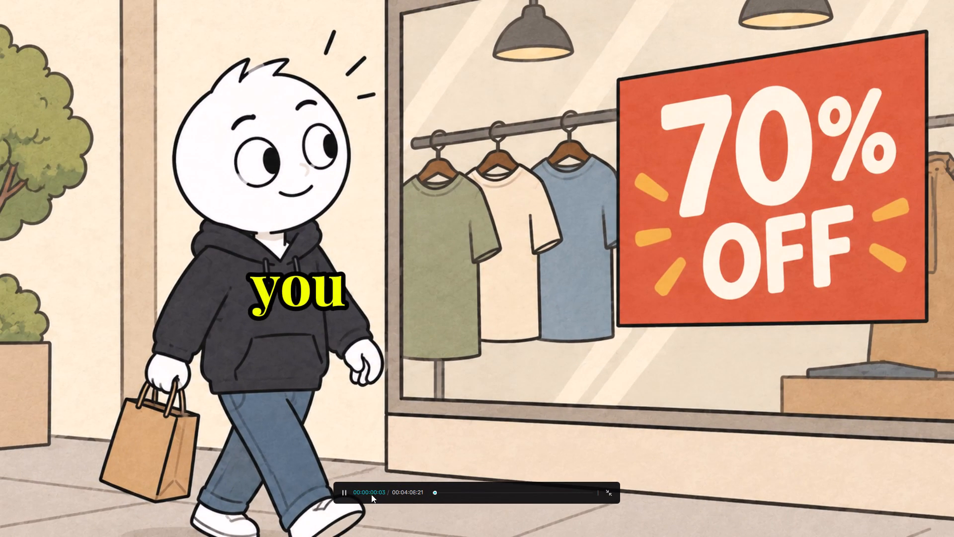
pyautogui.click(342, 492)
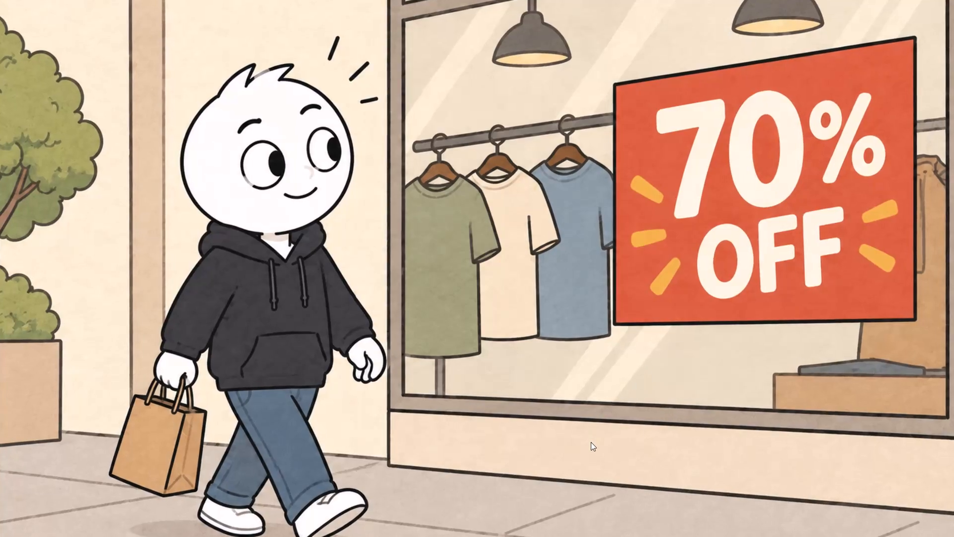
pyautogui.click(591, 443)
pyautogui.click(606, 492)
pyautogui.click(492, 267)
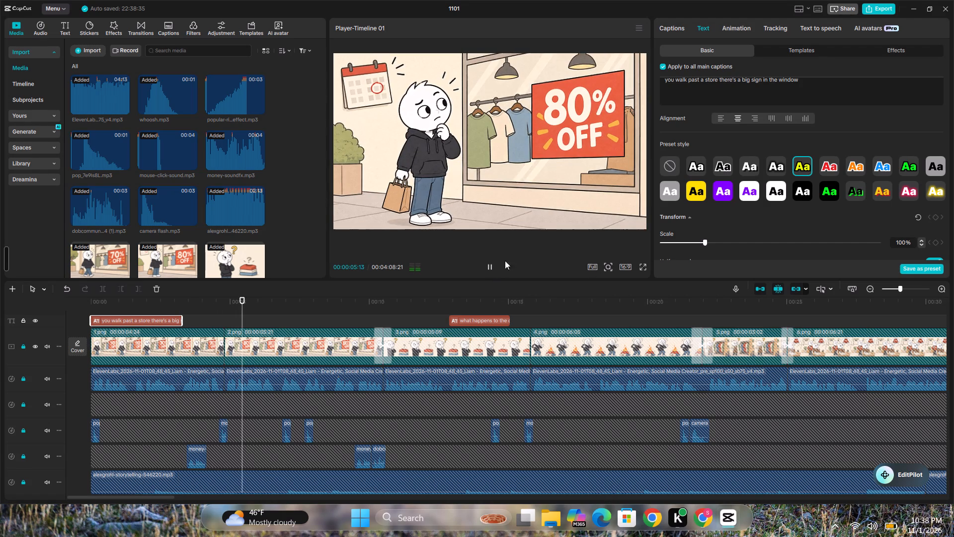
pyautogui.click(136, 440)
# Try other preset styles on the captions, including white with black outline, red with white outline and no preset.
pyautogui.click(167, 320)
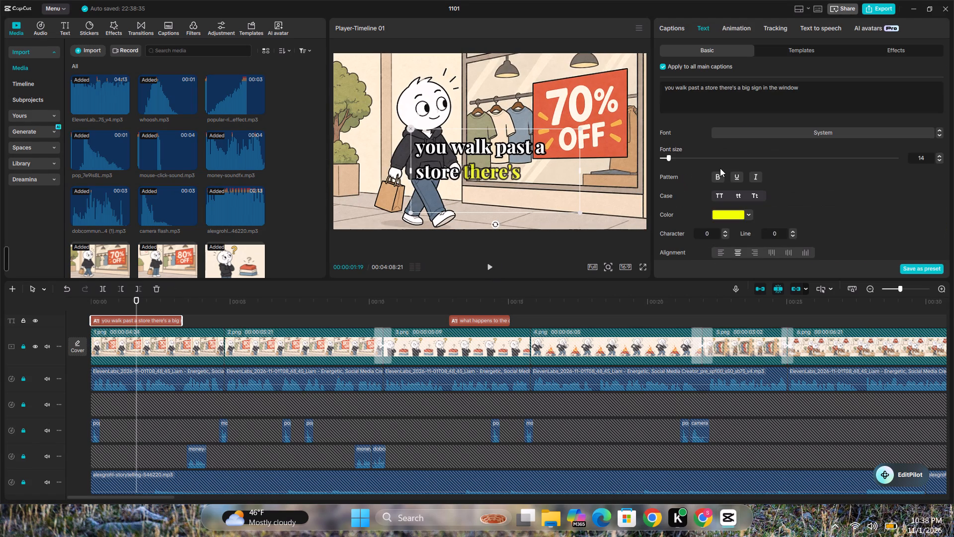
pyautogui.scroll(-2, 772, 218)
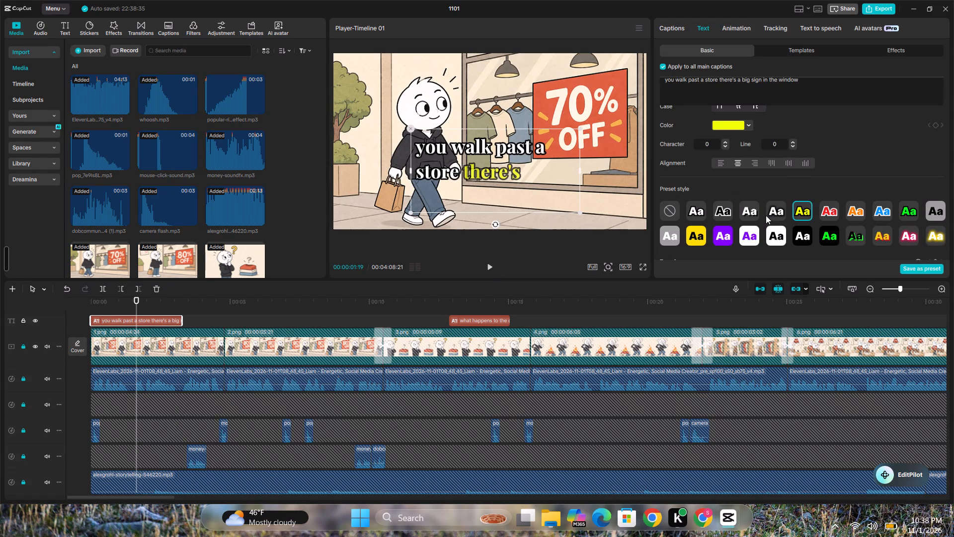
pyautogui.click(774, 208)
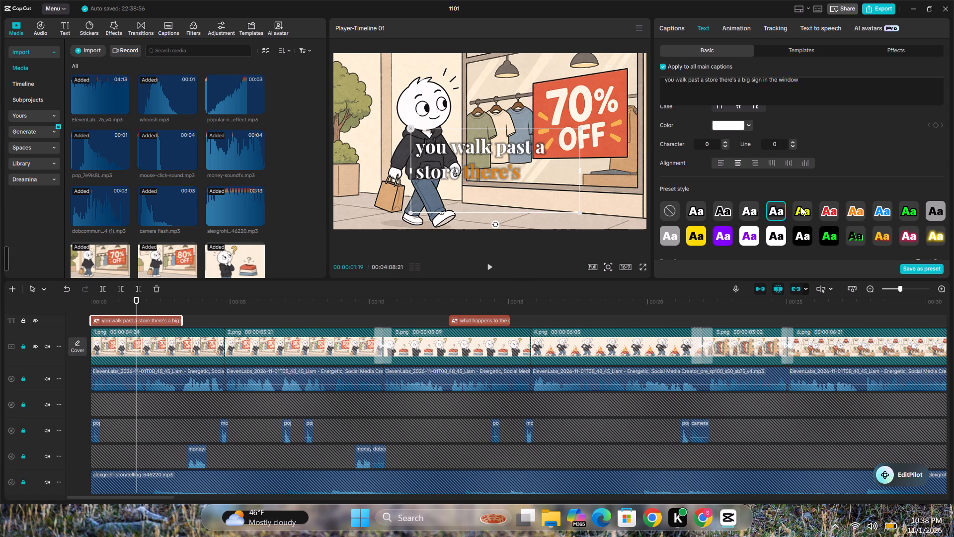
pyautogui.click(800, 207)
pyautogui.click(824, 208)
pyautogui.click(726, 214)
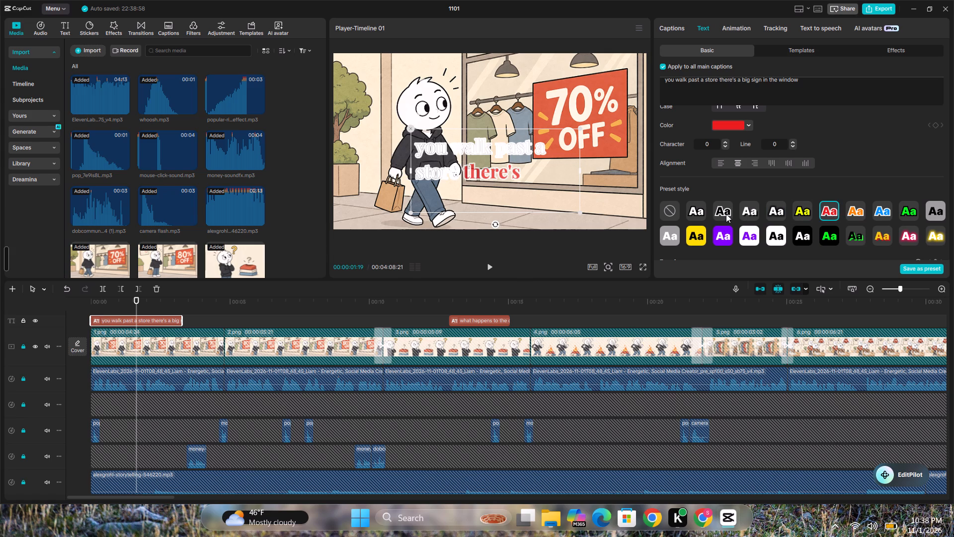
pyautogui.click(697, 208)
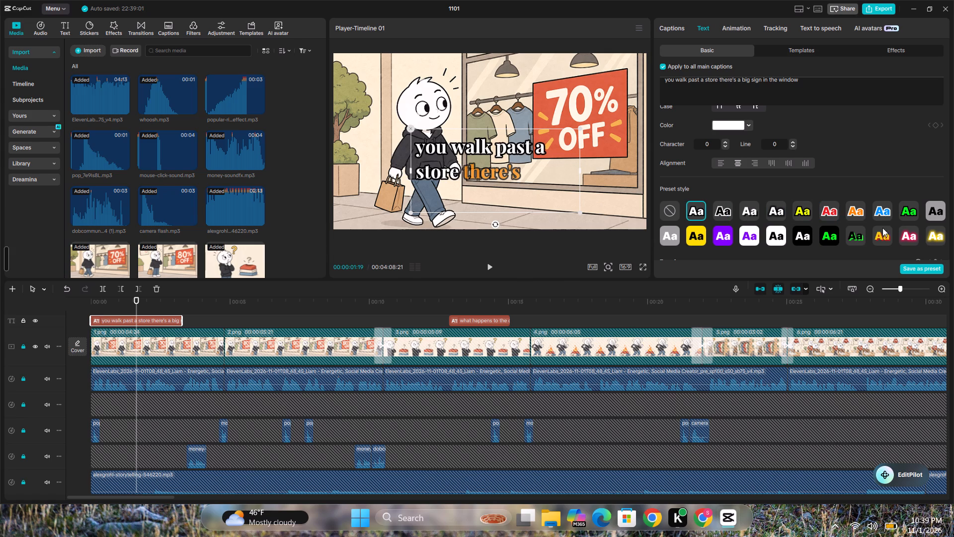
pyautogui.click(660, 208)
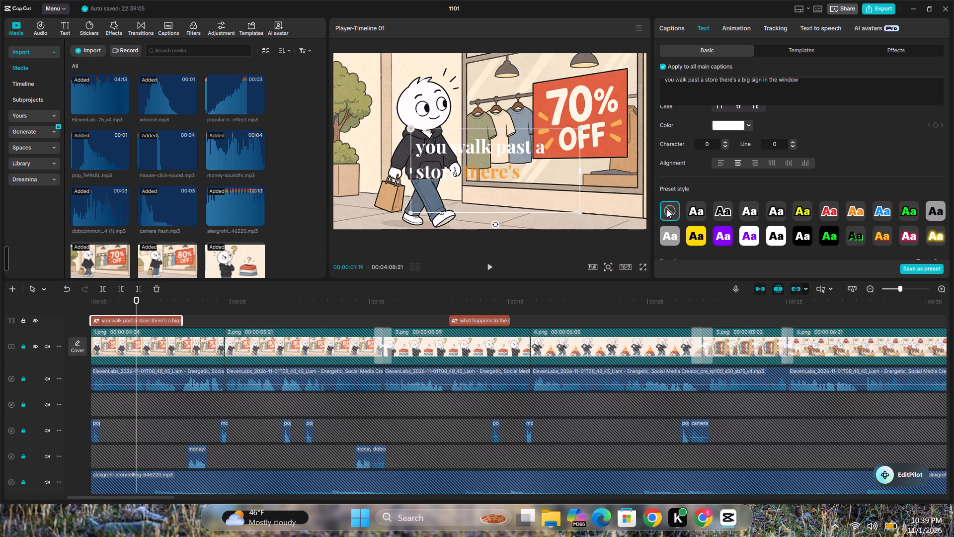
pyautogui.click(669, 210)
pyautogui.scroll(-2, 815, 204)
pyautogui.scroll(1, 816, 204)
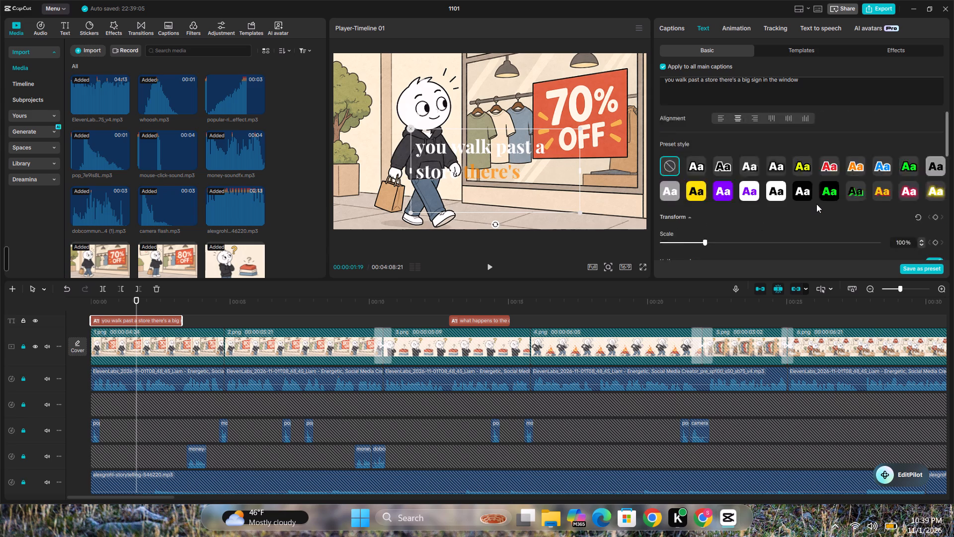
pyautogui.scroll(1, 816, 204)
# Undo the caption preset changes back to the white text with the spoken word highlighted in green.
pyautogui.hotkey('ctrl', 'z')
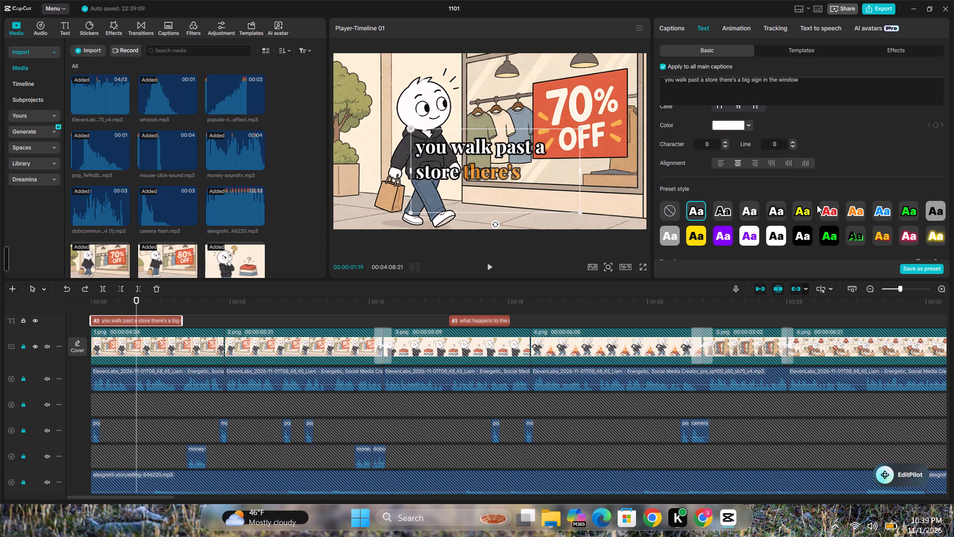
pyautogui.hotkey('ctrl', 'z')
pyautogui.hotkey('ctrl', 'z')
pyautogui.hotkey('ctrl', 'z')
pyautogui.hotkey('ctrl', 'z')
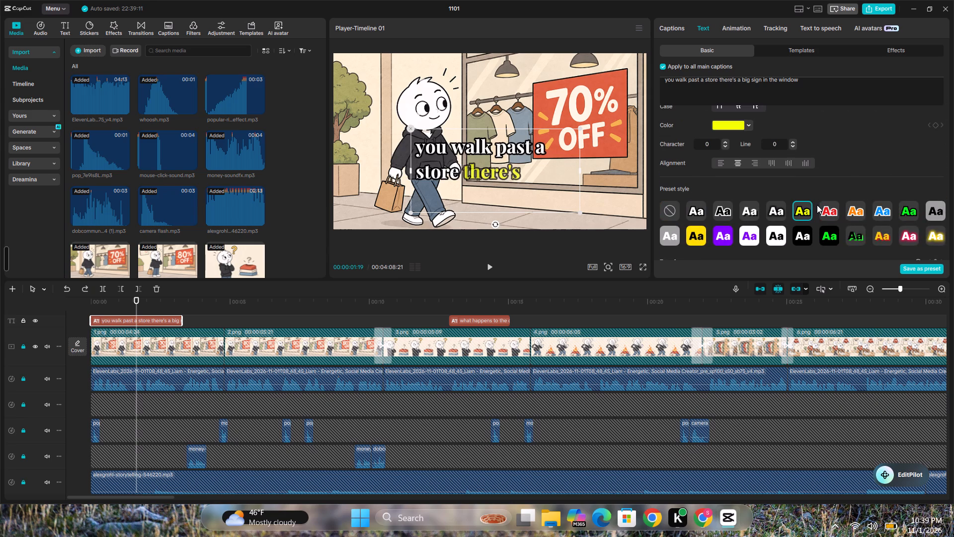
pyautogui.hotkey('ctrl', 'z')
pyautogui.hotkey('ctrl', 'z')
pyautogui.hotkey('ctrl', 'z')
pyautogui.hotkey('ctrl', 'z')
pyautogui.hotkey('ctrl', 'z')
pyautogui.hotkey('ctrl', 'z')
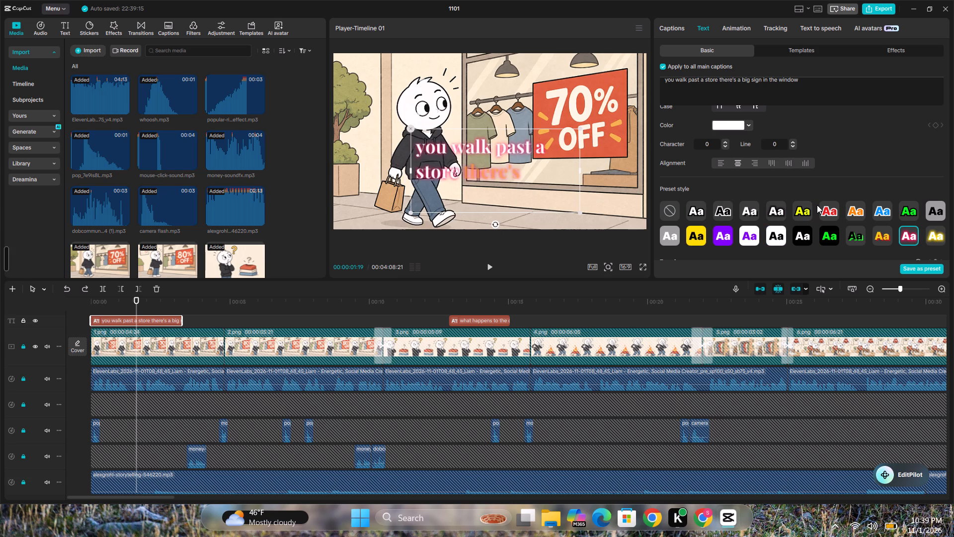
pyautogui.hotkey('ctrl', 'z')
pyautogui.hotkey('ctrl', 'z')
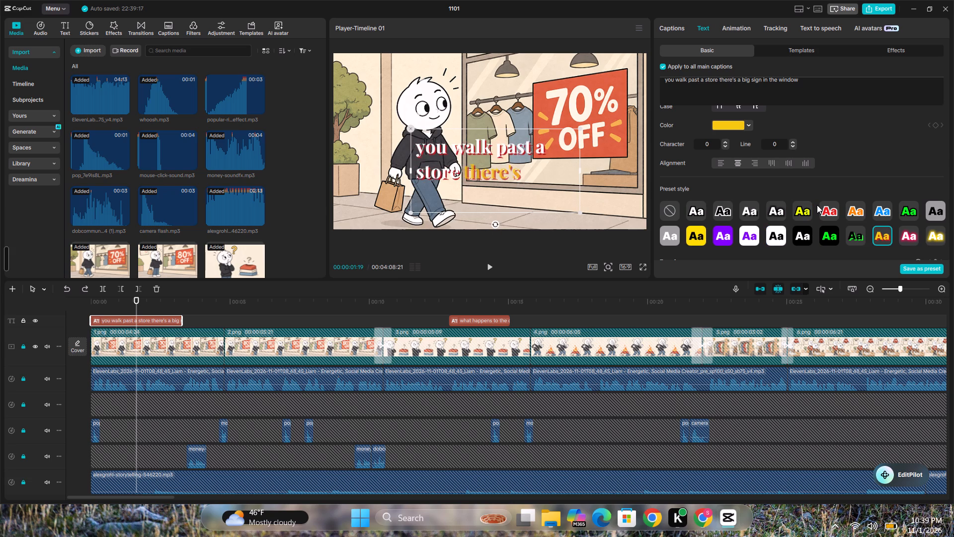
pyautogui.hotkey('ctrl', 'z')
pyautogui.hotkey('ctrl', 'z')
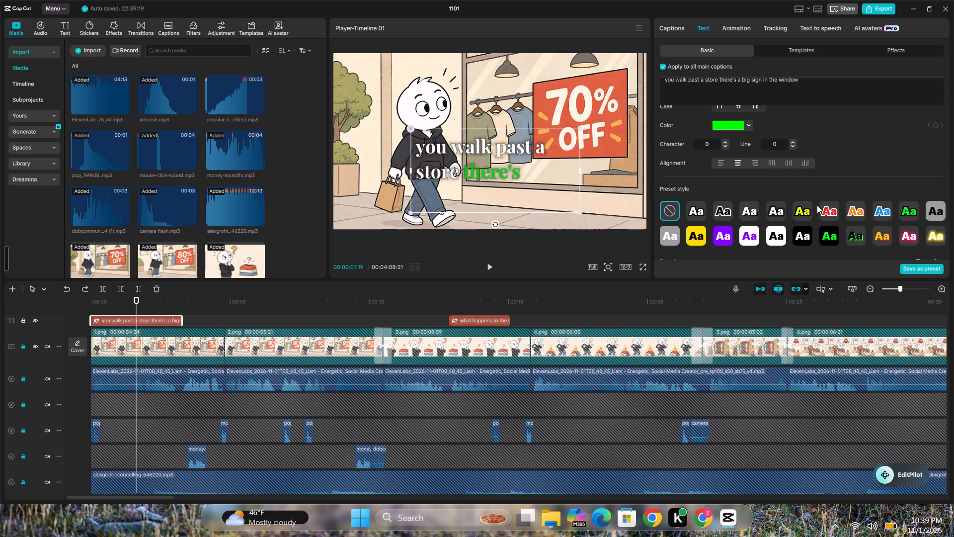
# Play the opening scenes in full screen from the start to check the captions with the green highlight.
pyautogui.click(487, 266)
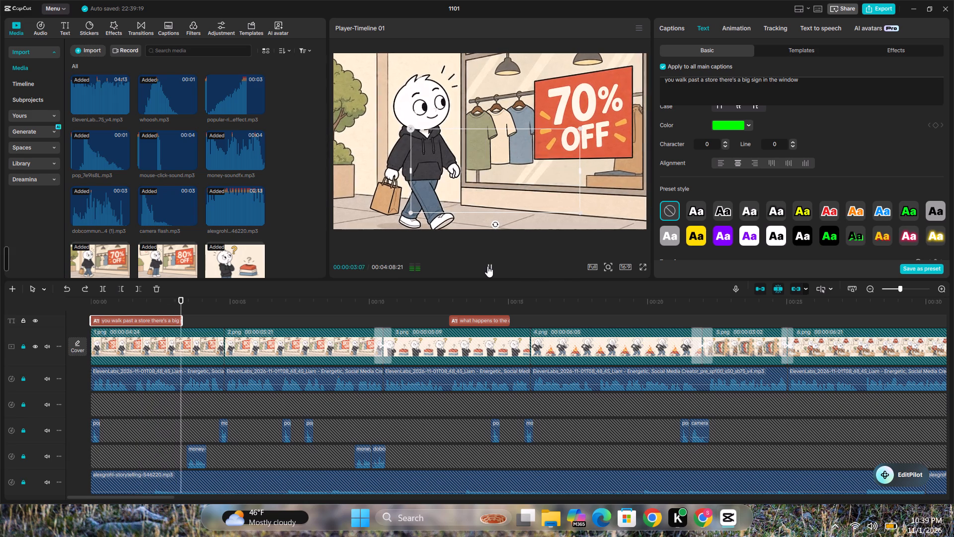
pyautogui.click(642, 268)
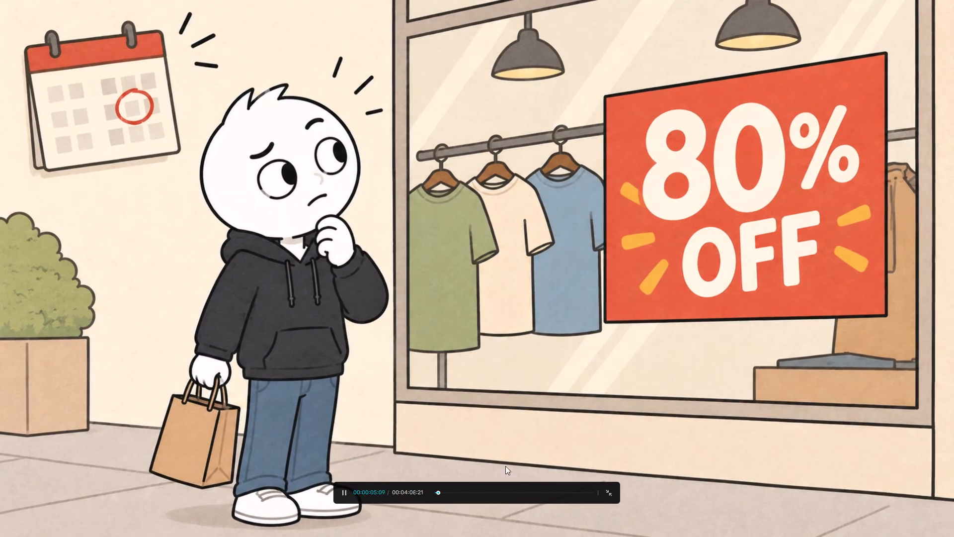
pyautogui.press('Left')
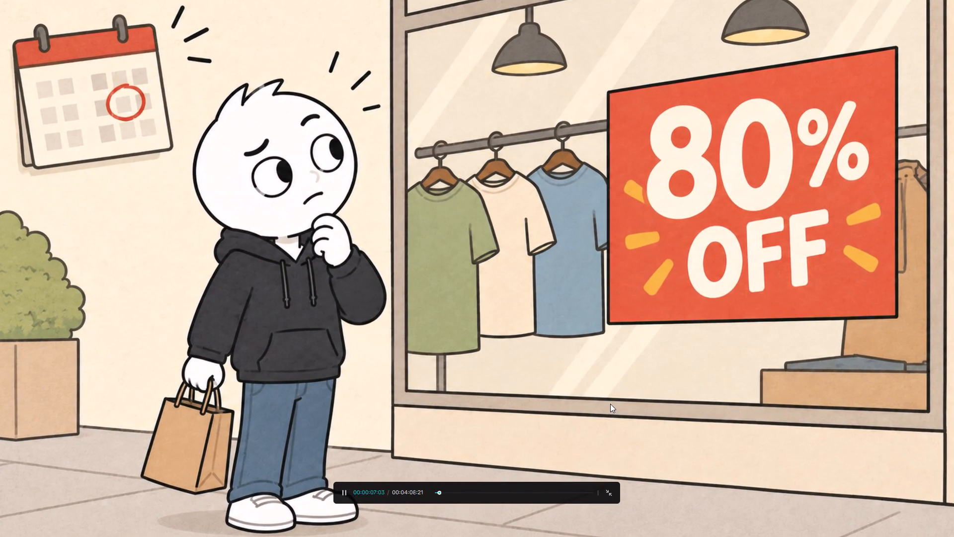
pyautogui.click(440, 416)
pyautogui.click(335, 489)
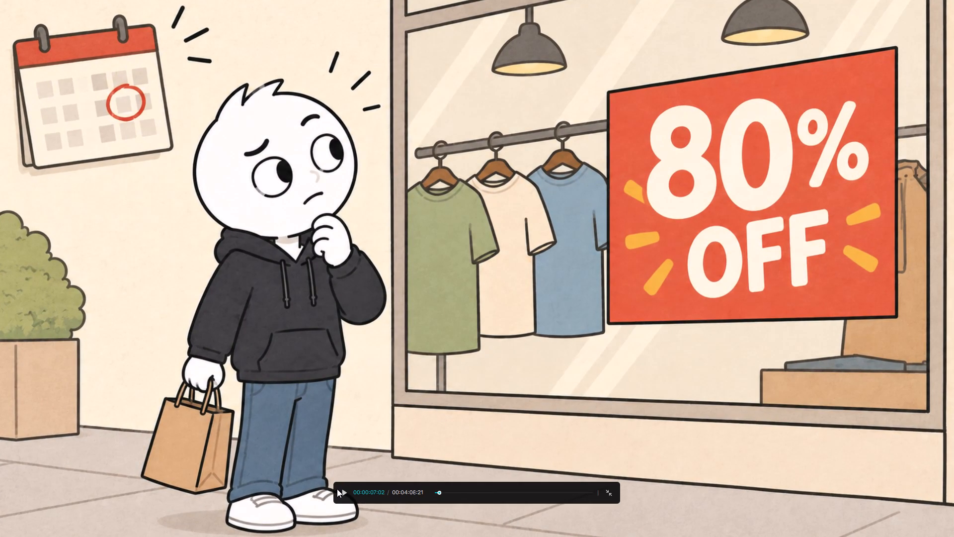
pyautogui.click(342, 489)
pyautogui.press('Left')
pyautogui.press('Left')
pyautogui.moveTo(436, 489); pyautogui.dragTo(408, 492)
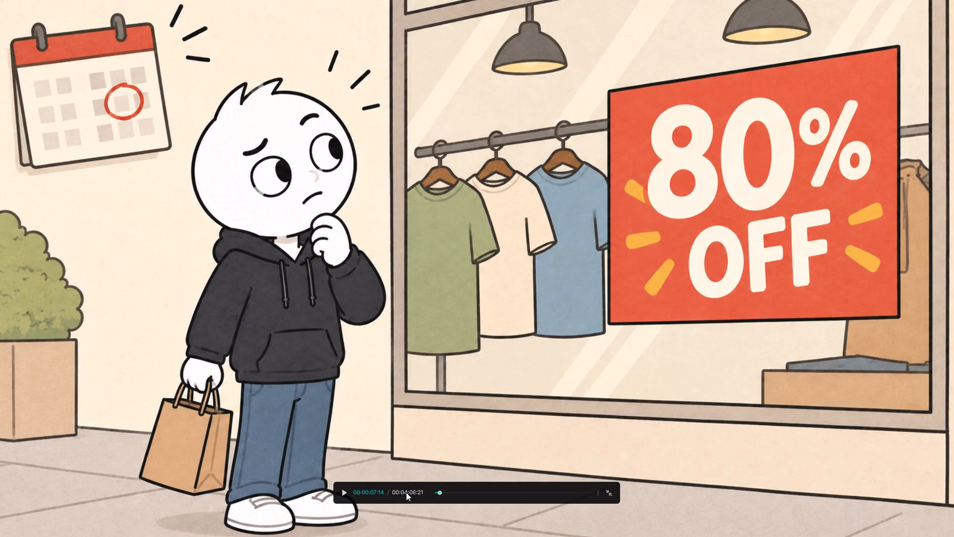
pyautogui.moveTo(440, 490); pyautogui.dragTo(411, 493)
pyautogui.click(441, 491)
pyautogui.click(436, 490)
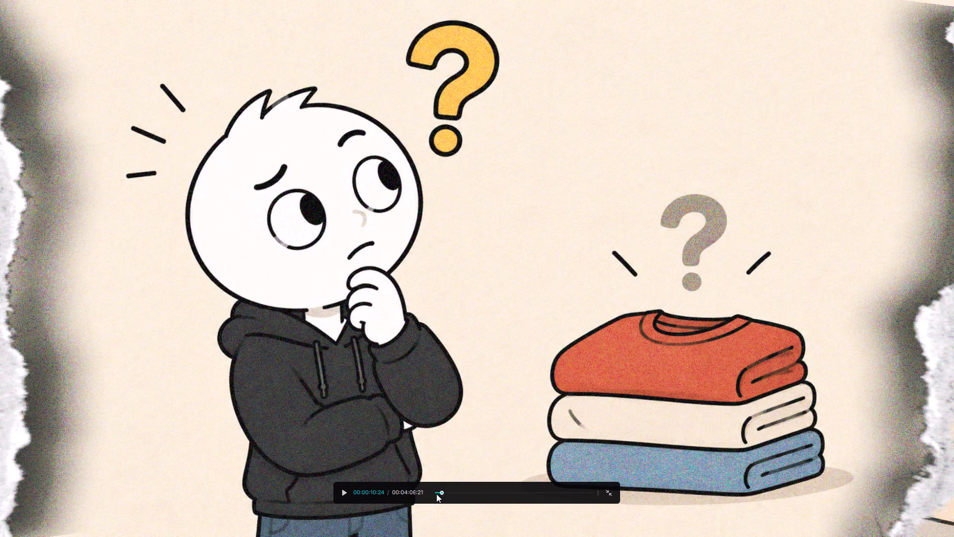
pyautogui.click(436, 494)
pyautogui.click(347, 493)
pyautogui.click(347, 493)
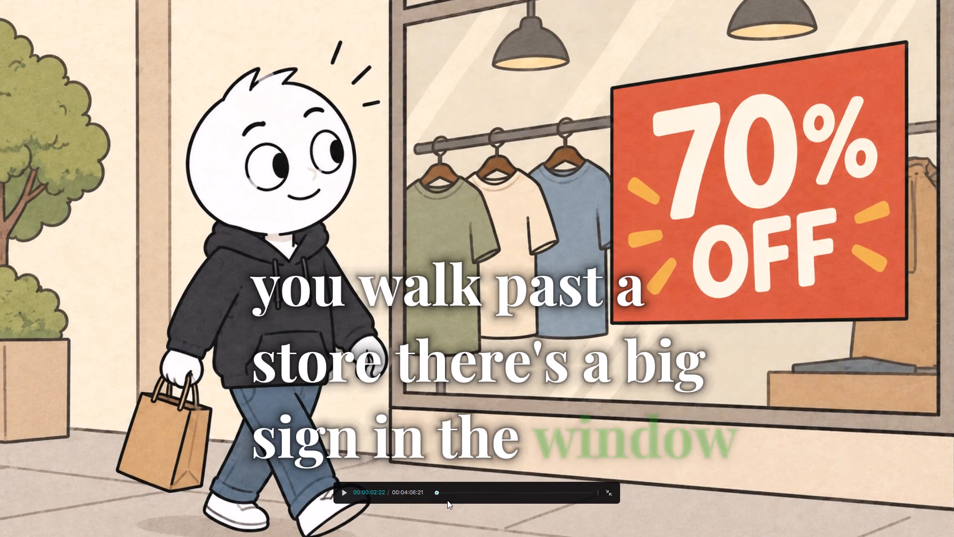
pyautogui.moveTo(436, 494); pyautogui.dragTo(418, 495)
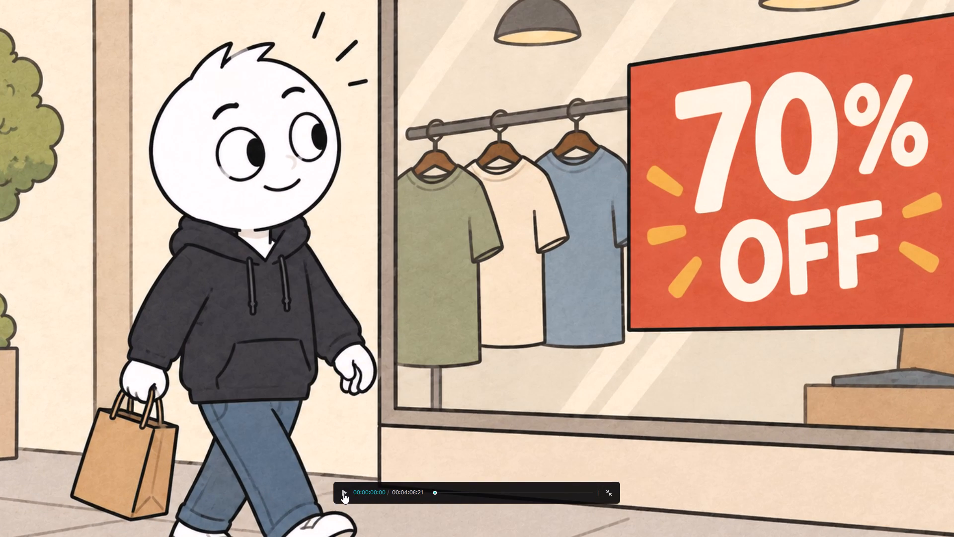
pyautogui.click(343, 493)
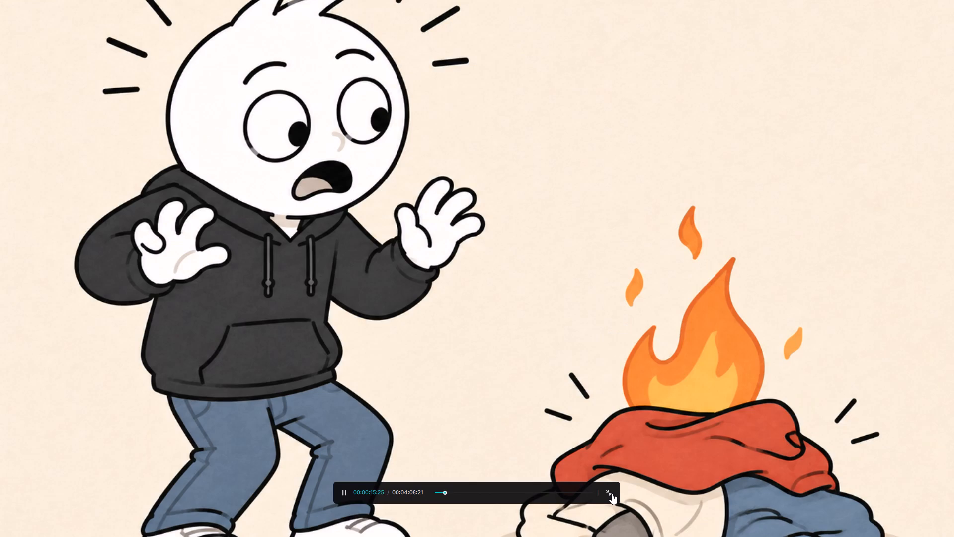
pyautogui.click(612, 493)
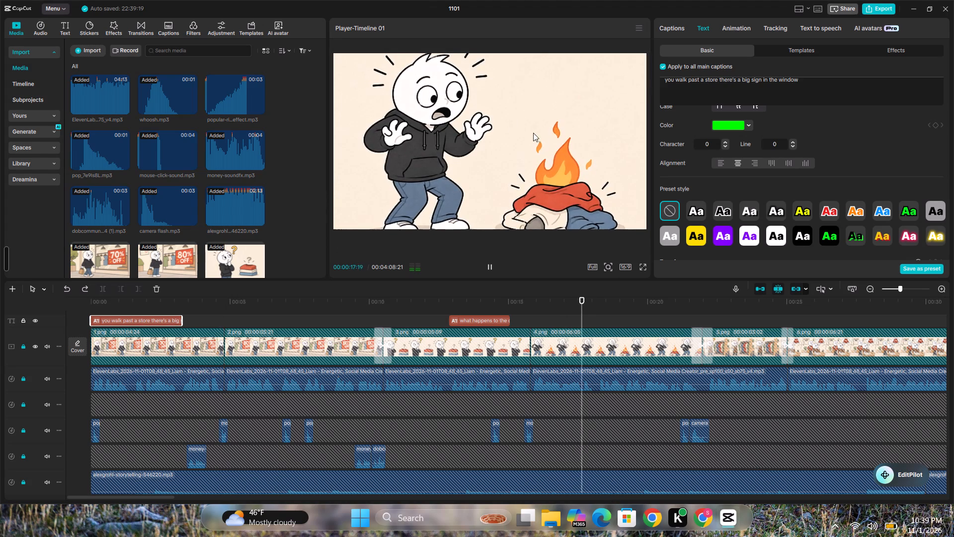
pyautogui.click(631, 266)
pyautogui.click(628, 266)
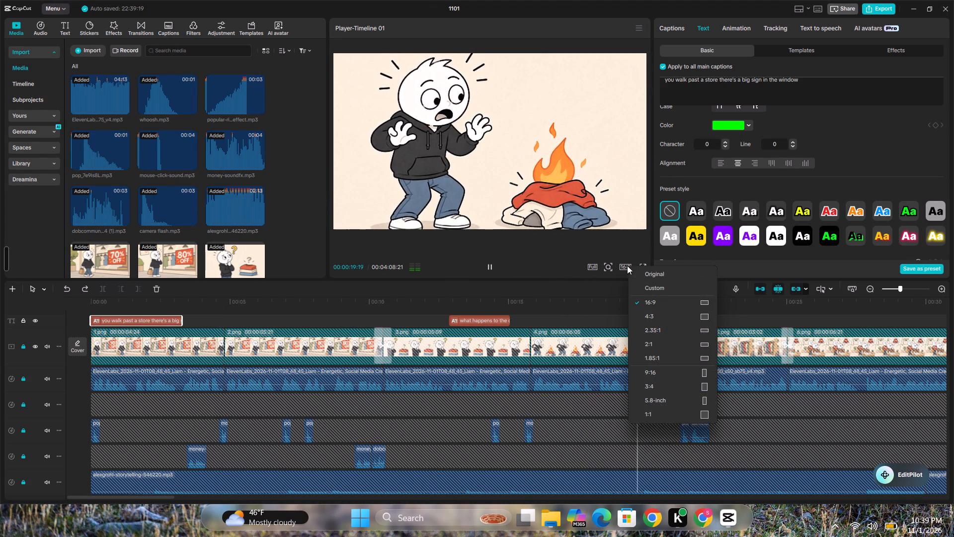